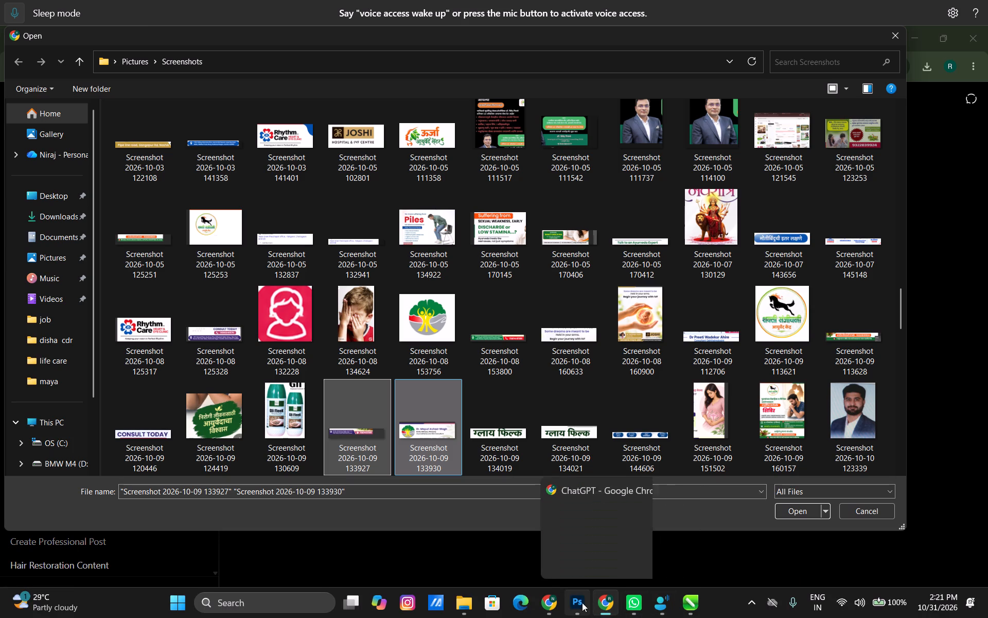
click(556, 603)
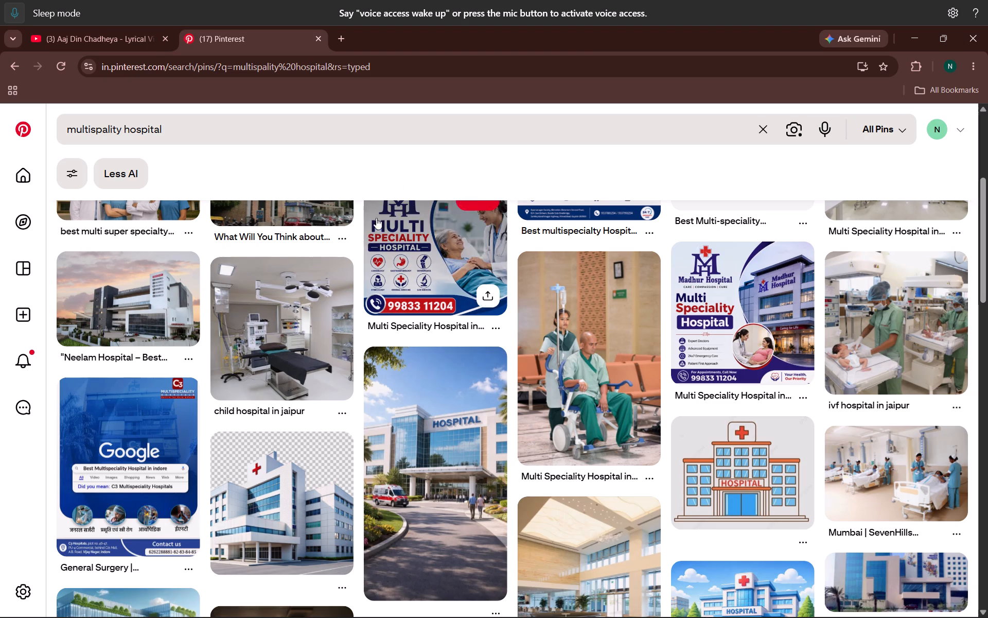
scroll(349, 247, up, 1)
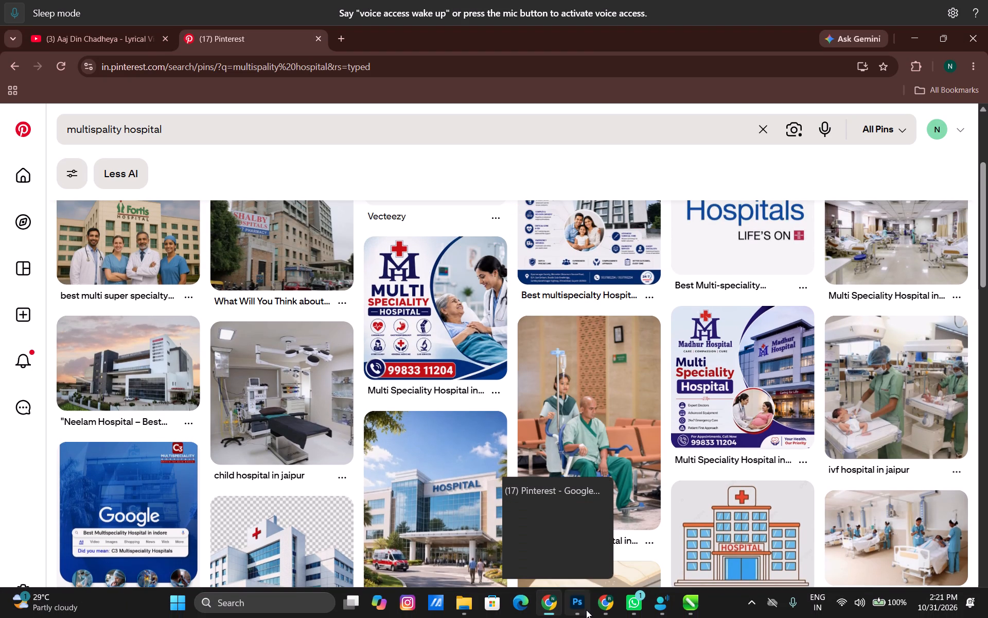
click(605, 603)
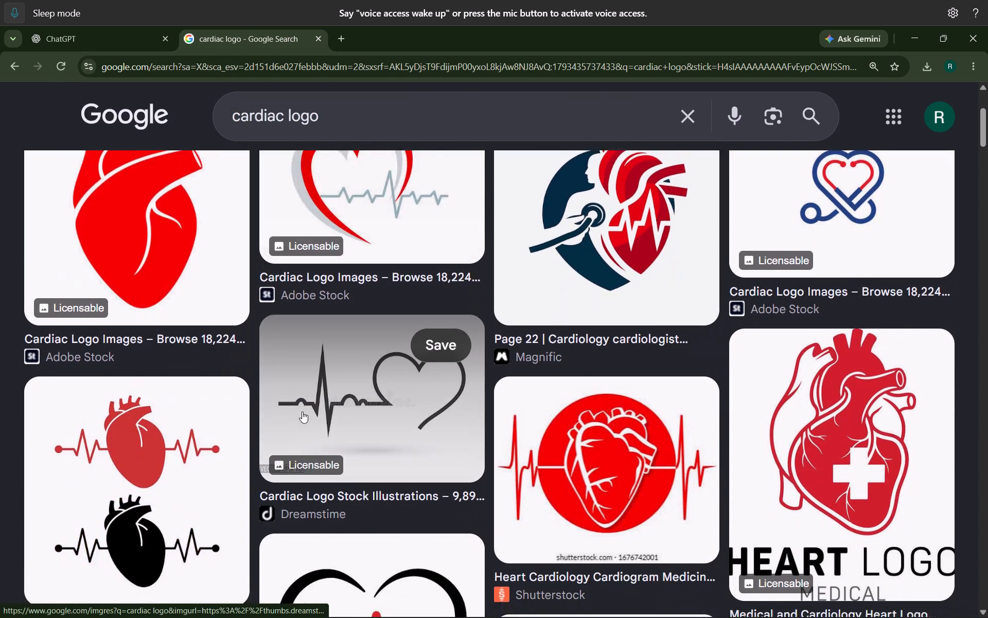
scroll(302, 411, down, 5)
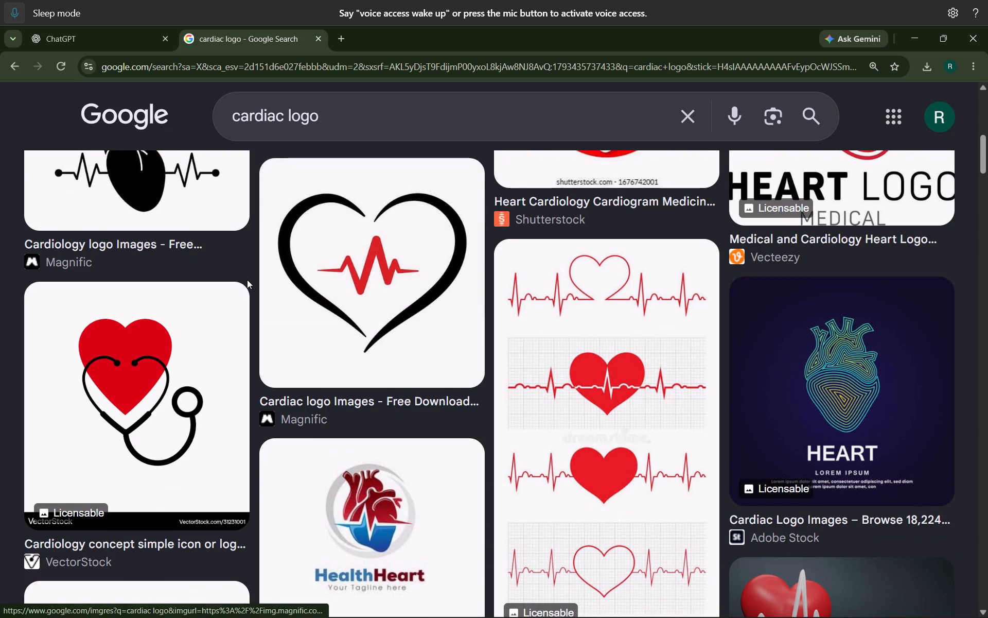
scroll(267, 289, down, 3)
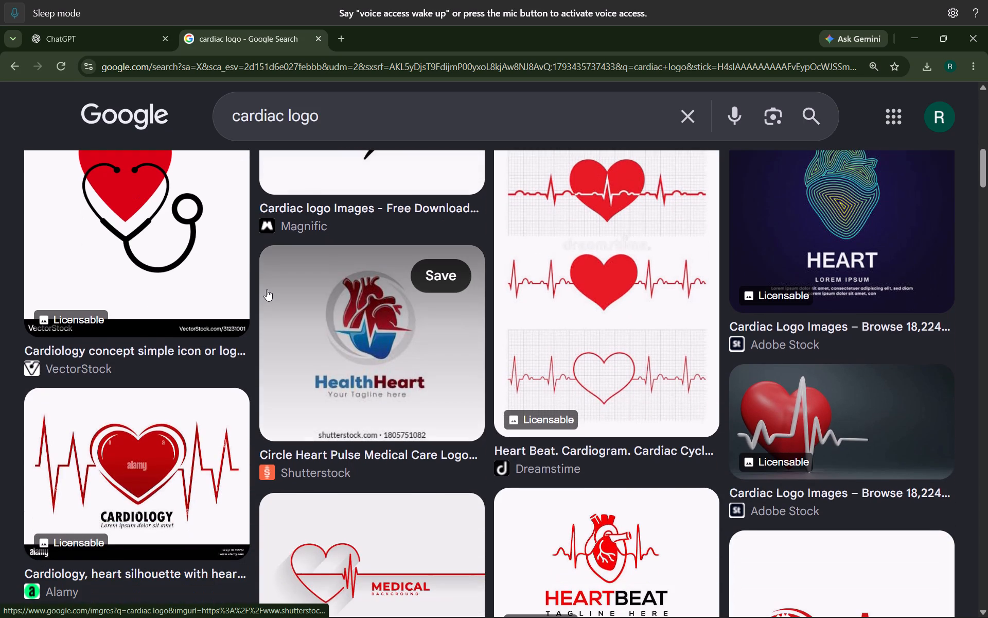
scroll(358, 341, down, 5)
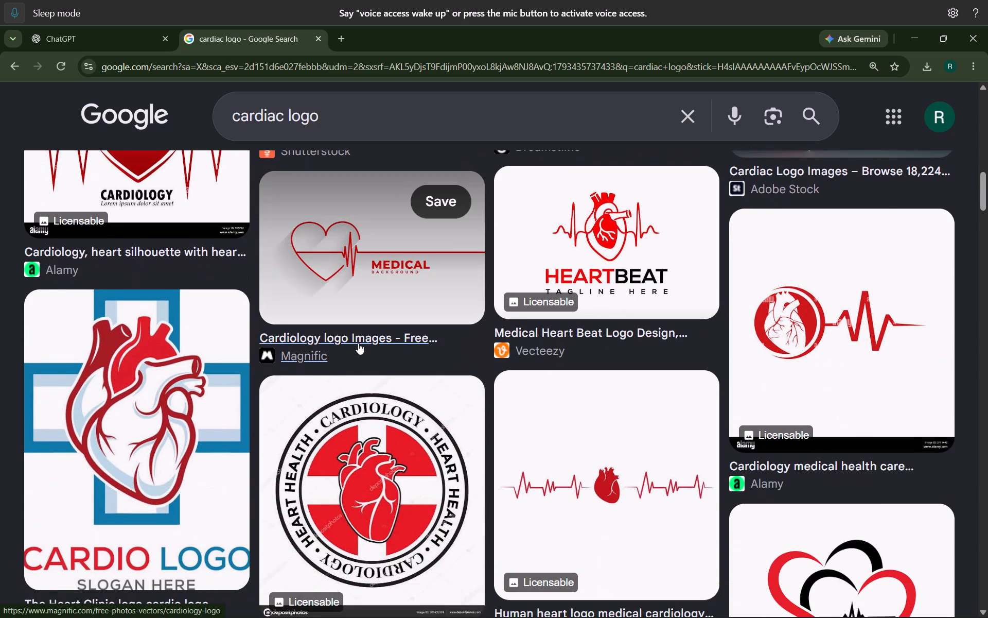
scroll(362, 339, down, 1)
scroll(363, 337, up, 2)
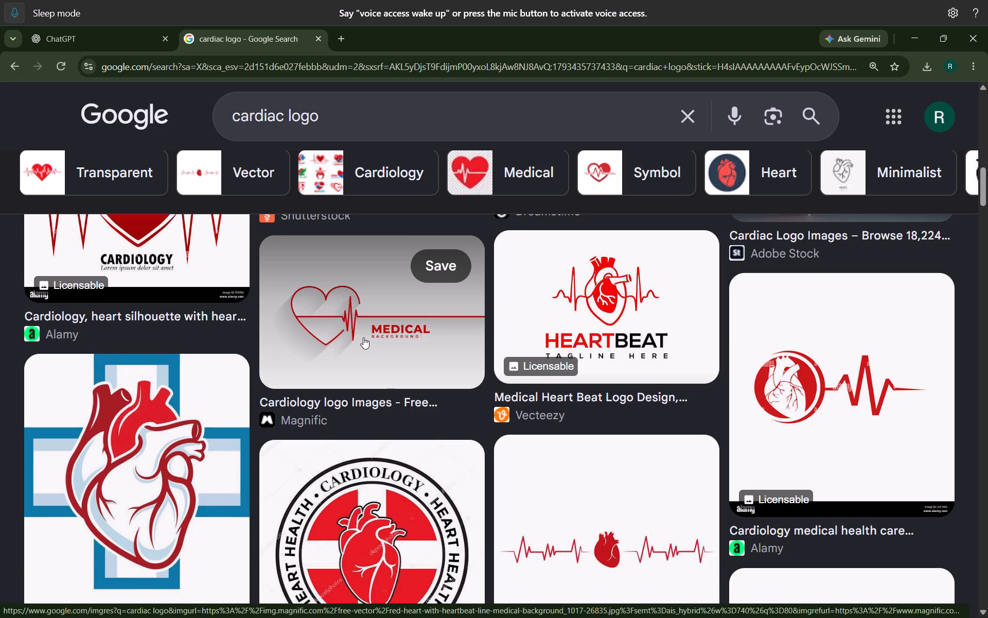
scroll(356, 348, down, 2)
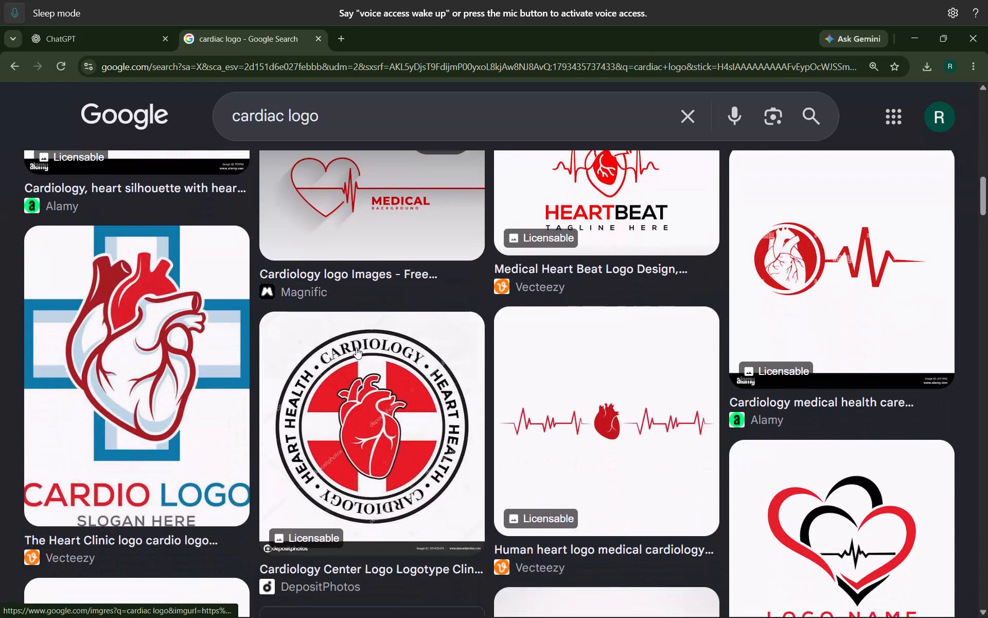
scroll(356, 348, up, 2)
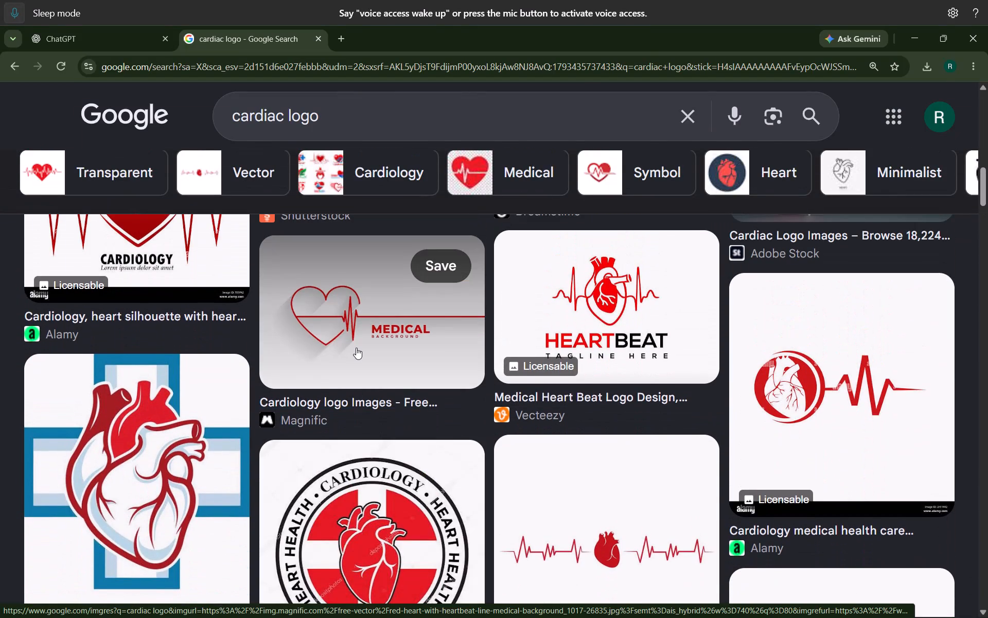
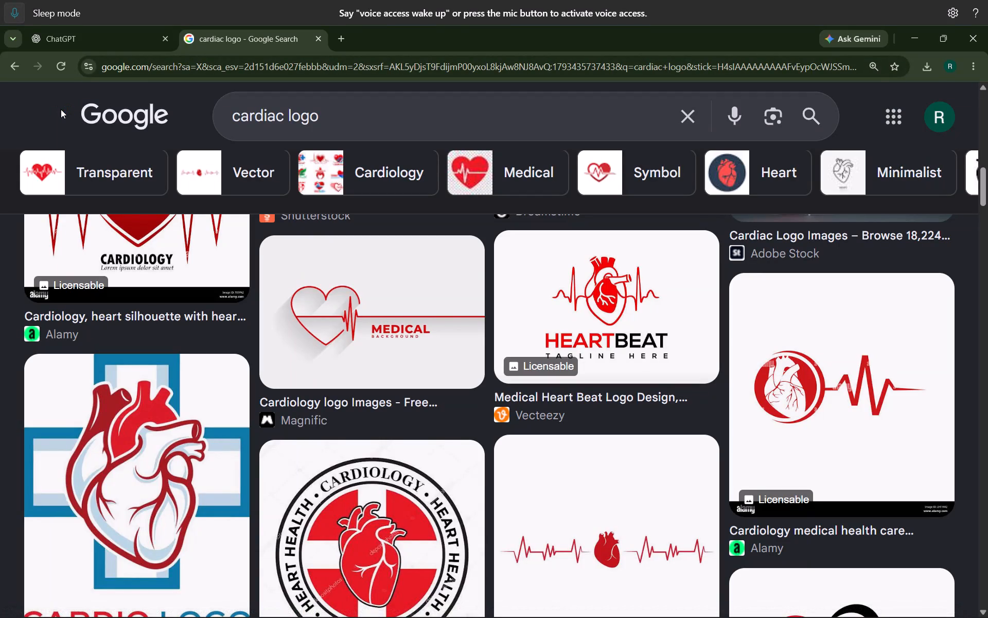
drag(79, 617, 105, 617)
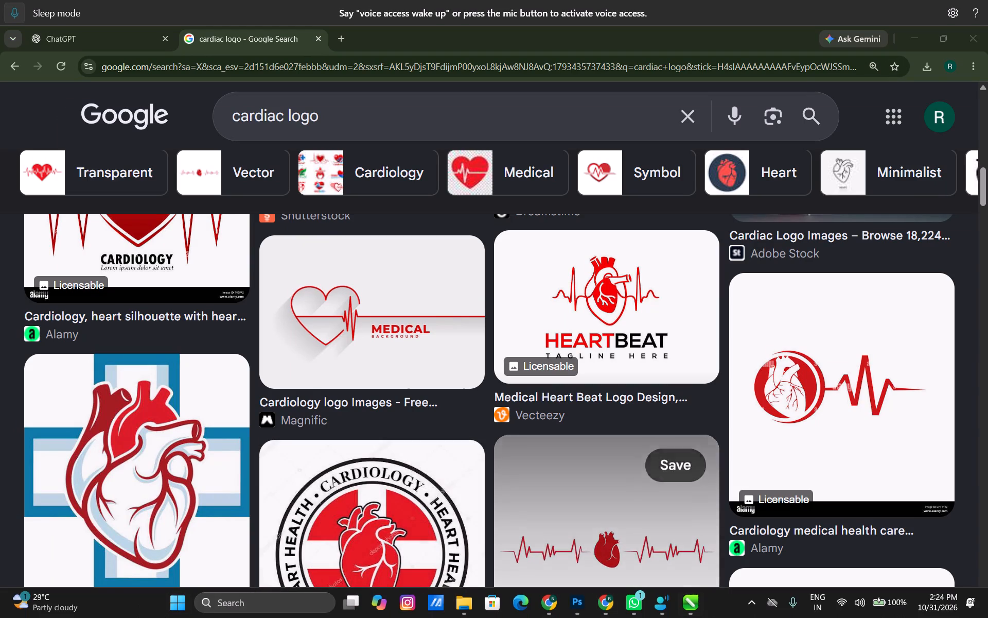
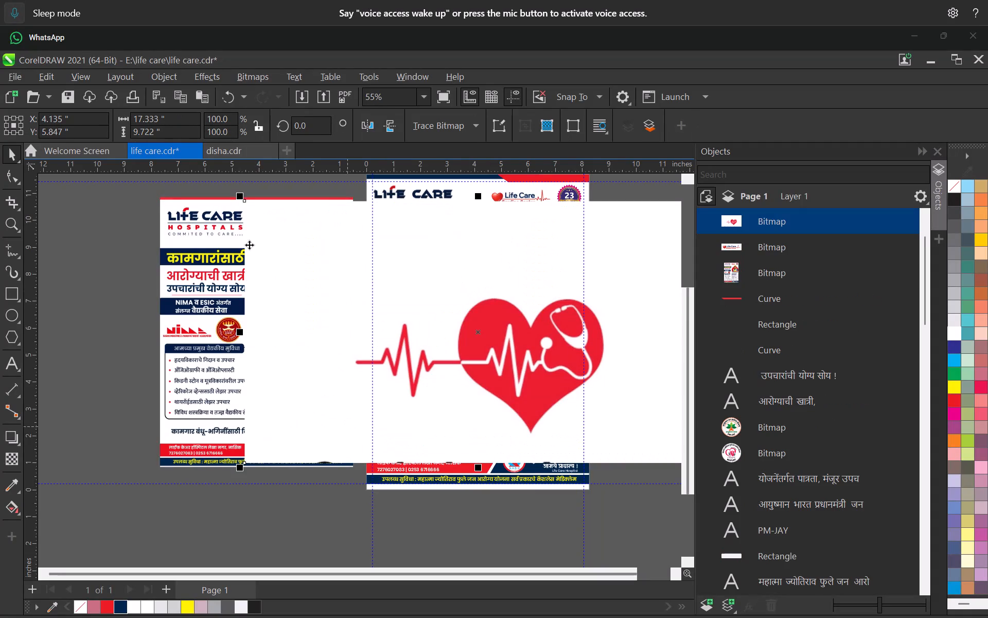
Scale the heart-stethoscope bitmap down proportionally about its centre to about 10.9%, roughly 1.89 by 1.06 inches.
shift+drag(241, 193, 242, 195)
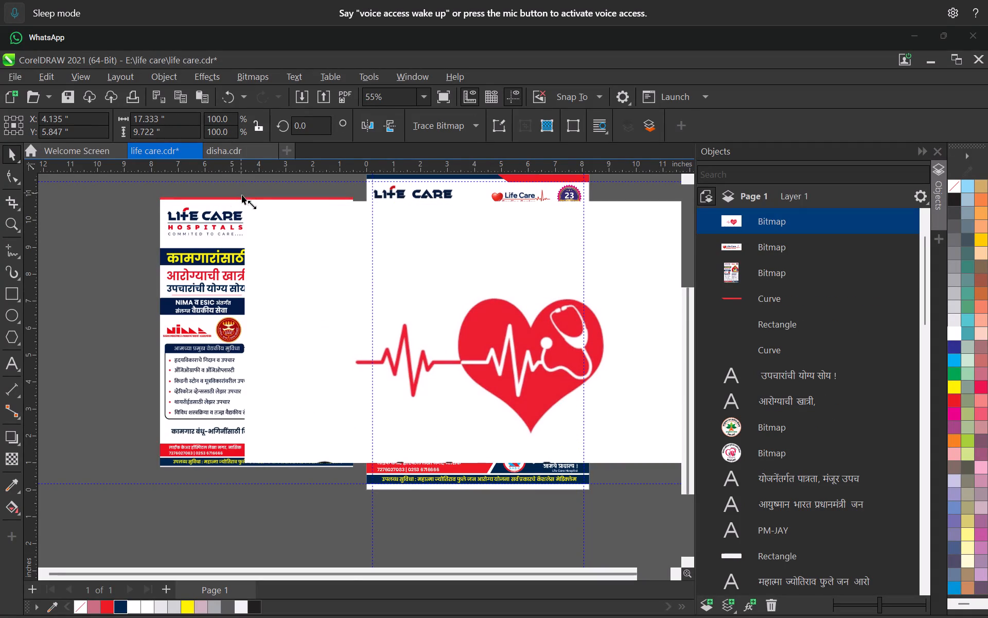
shift+drag(242, 195, 424, 310)
Crop the white margin before the heartbeat line by nudging the heart bitmap's two left corner nodes inward.
scroll(514, 391, up, 6)
scroll(479, 332, down, 2)
scroll(479, 332, up, 11)
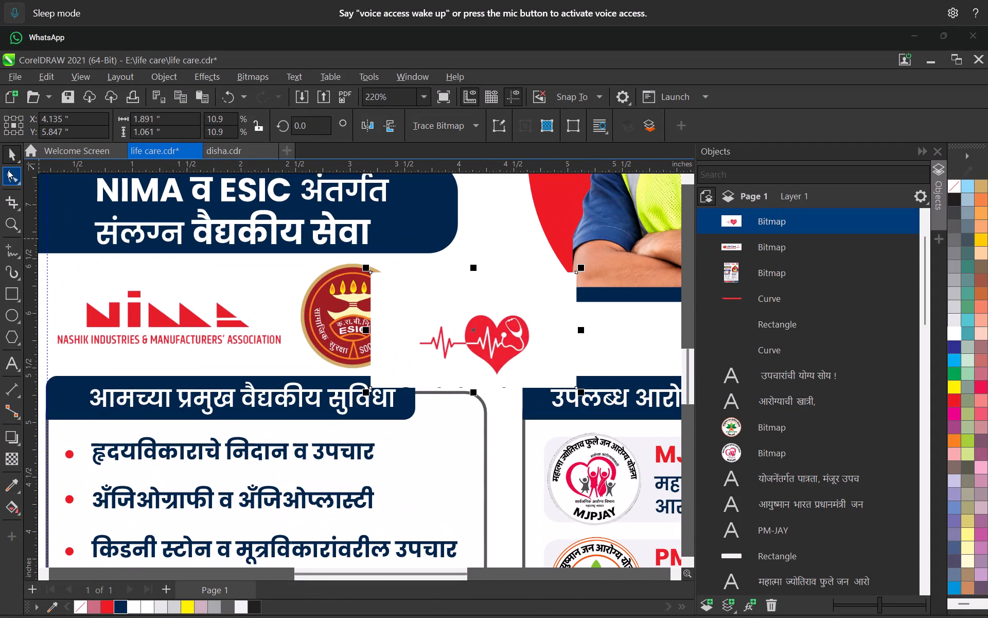
click(8, 171)
drag(269, 219, 407, 431)
key(Right)
key(Right)
key(Right)
key(Right)
key(Right)
key(Right)
key(Right)
key(Right)
key(Right)
key(Right)
key(Right)
key(Right)
key(Right)
key(Right)
key(Right)
key(Right)
key(Right)
key(Right)
key(Right)
key(Right)
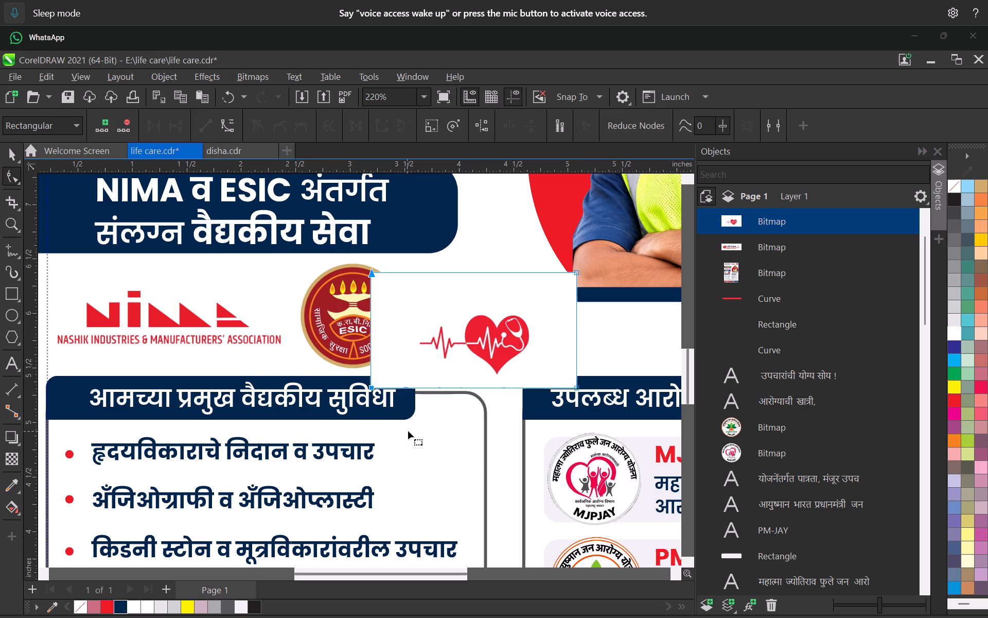
key(Right)
key(Right)
key(Right)
key(Right)
key(Right)
key(Right)
key(Right)
key(Right)
key(Right)
key(Right)
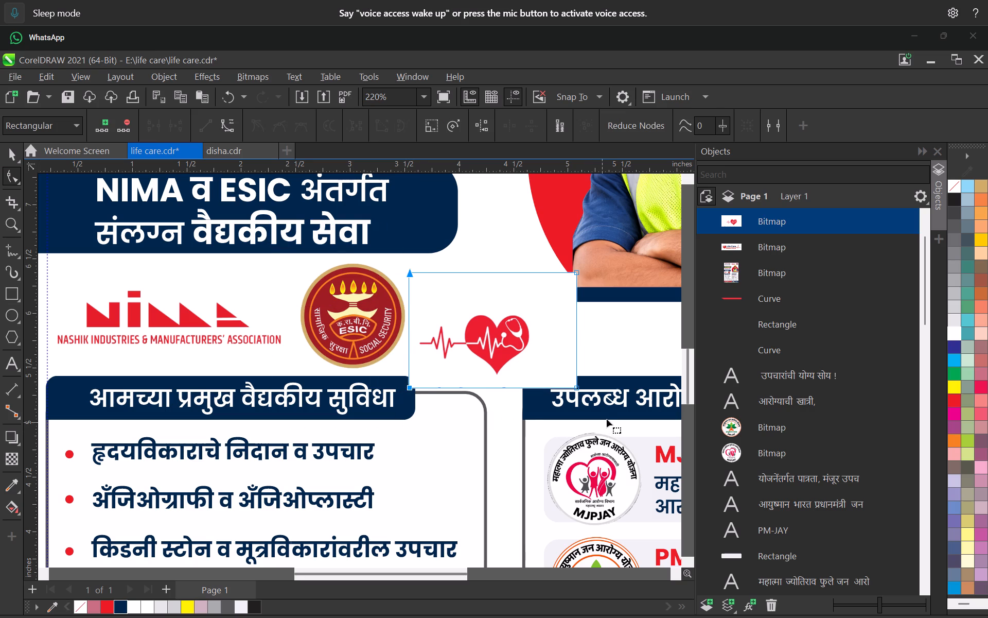
Crop the white margin beside the heart by nudging the bitmap's two right corner nodes inward.
drag(615, 416, 537, 221)
key(Left)
key(Left)
key(Left)
key(Left)
key(Left)
key(Left)
key(Left)
key(Left)
key(Left)
key(Left)
key(Left)
key(Left)
key(Left)
key(Left)
key(Left)
key(Left)
key(Left)
key(Left)
key(Left)
key(Left)
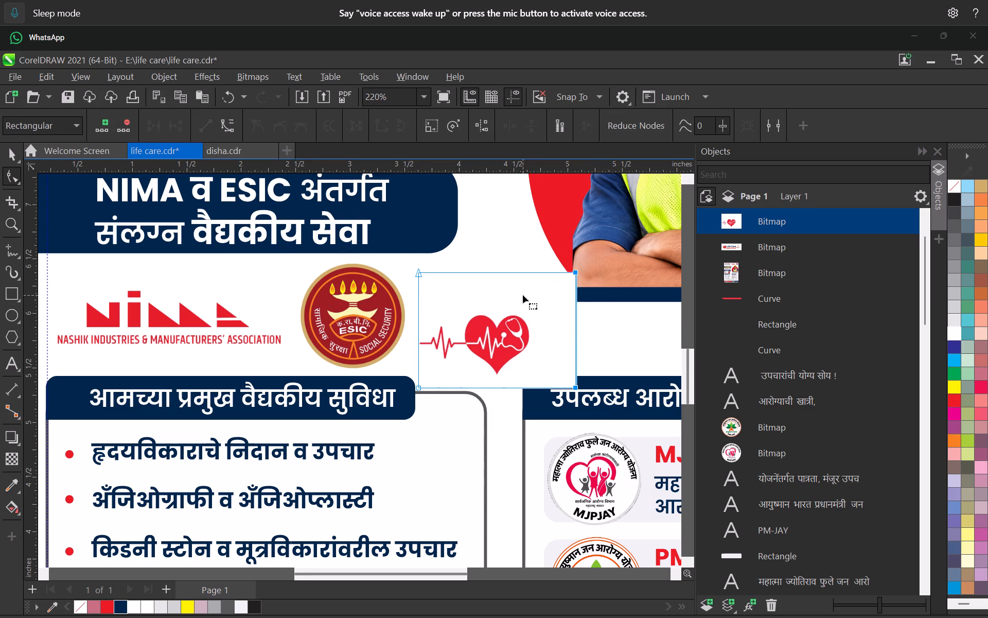
key(Left)
key(Left)
key(Left)
key(Left)
key(Left)
key(Left)
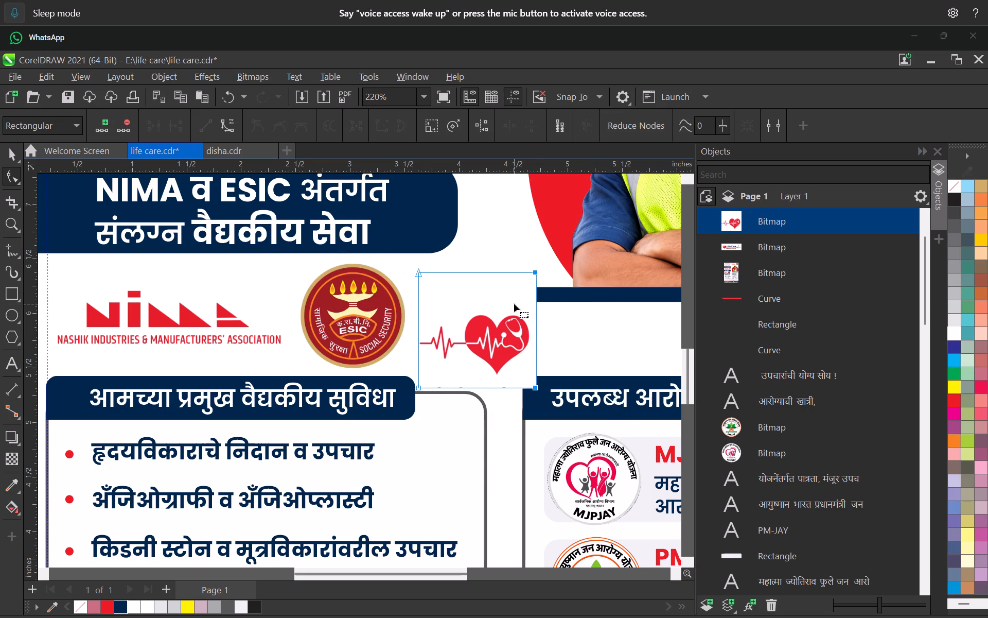
Crop the white margin above the heart by nudging the bitmap's two top corner nodes down.
scroll(514, 304, up, 5)
drag(277, 200, 595, 287)
key(Down)
key(Down)
key(Down)
key(Down)
key(Down)
key(Down)
key(Down)
key(Down)
key(Down)
key(Down)
key(Down)
key(Down)
key(Down)
key(Down)
key(Down)
key(Down)
key(Down)
key(Down)
key(Down)
key(Down)
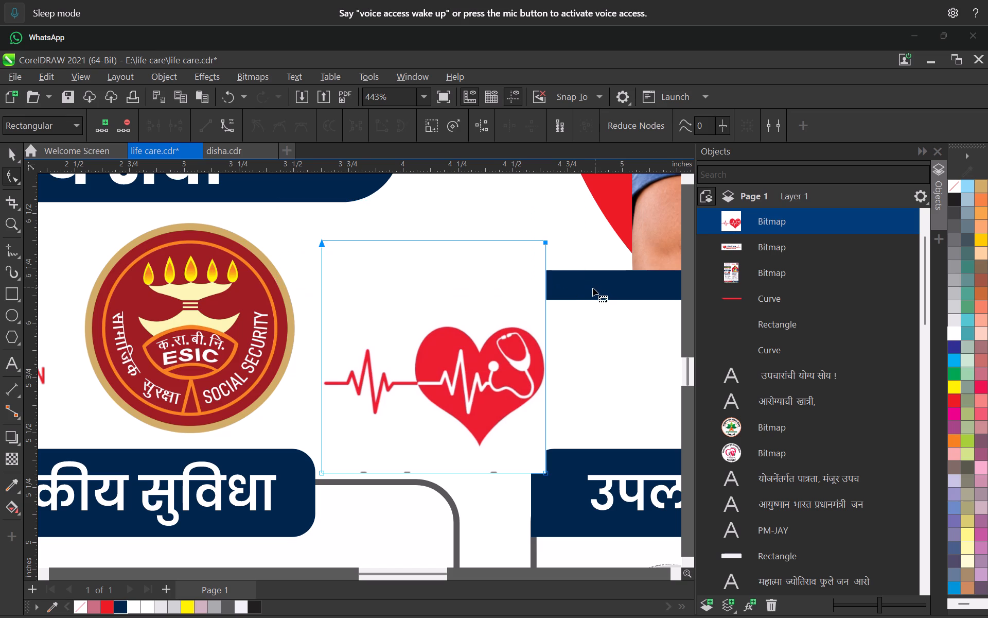
key(Down)
key(Down)
key(Down)
key(Down)
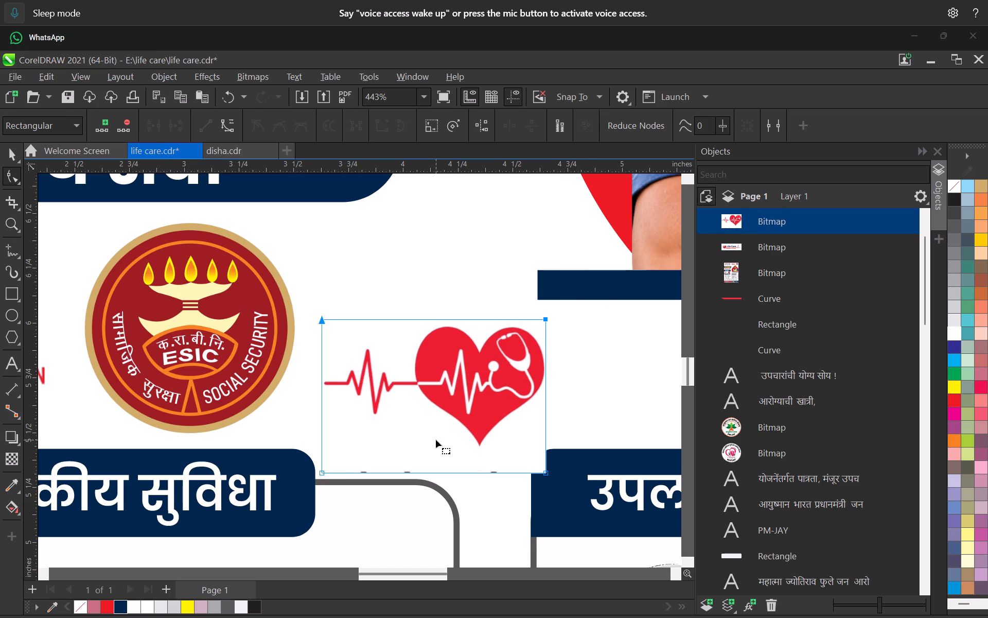
Crop the margin with stray marks below the heart by nudging the bitmap's two bottom nodes up to about 0.59 inch height.
middle_drag(430, 435, 437, 345)
drag(234, 373, 632, 417)
key(Up)
key(Up)
key(Up)
key(Up)
key(Up)
key(Up)
key(Up)
key(Up)
key(Up)
key(Up)
key(Up)
key(Up)
key(Up)
key(Up)
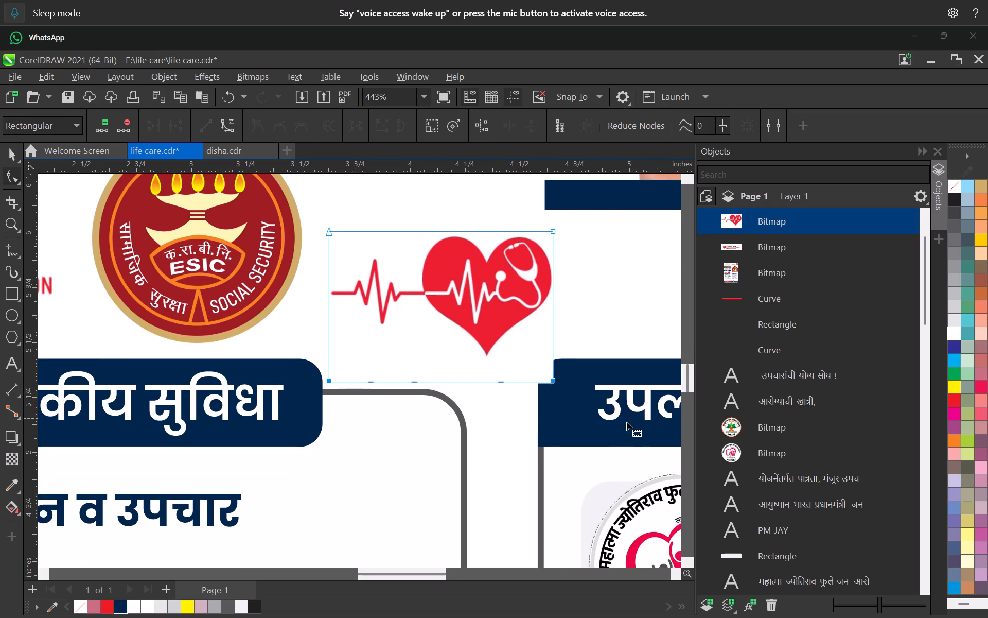
key(Down)
key(Down)
key(Down)
key(Down)
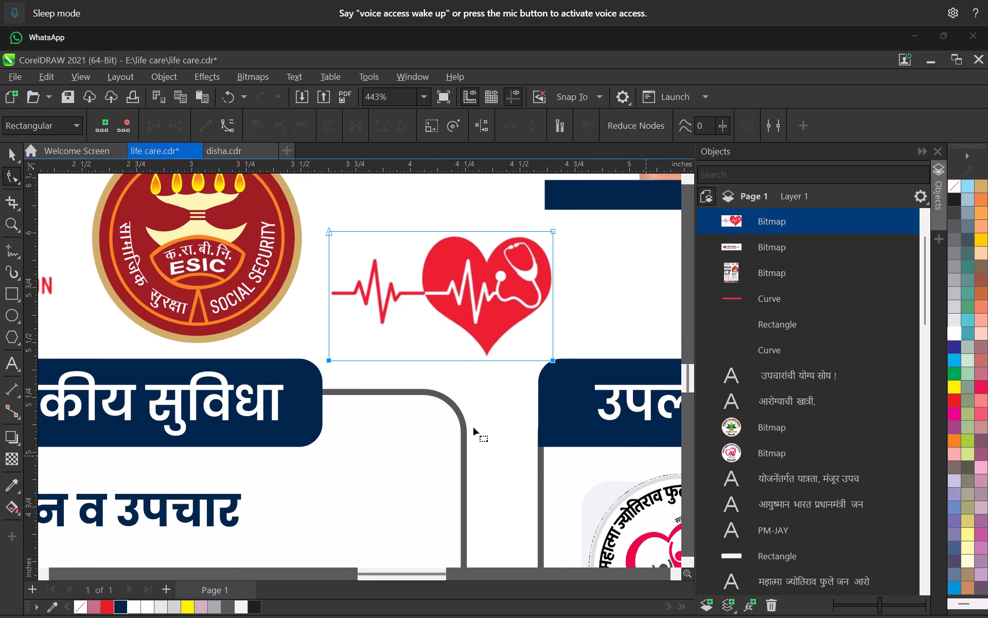
click(10, 159)
Nudge the round ESIC emblem slightly left, toward the NIMA logo, making room for the heart logo.
scroll(379, 286, down, 6)
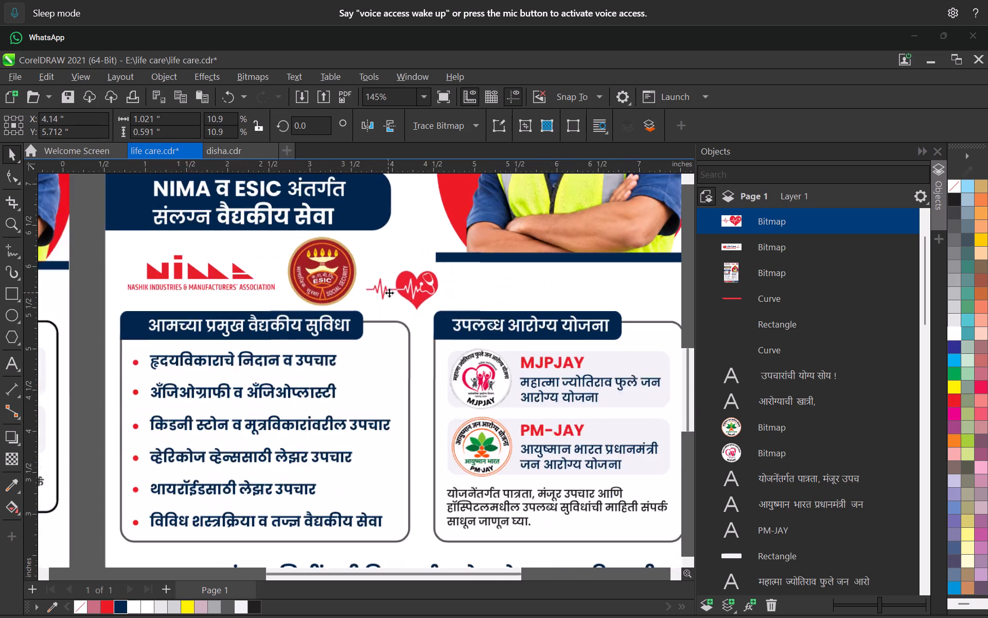
scroll(389, 293, down, 4)
middle_drag(392, 290, 400, 386)
scroll(400, 386, up, 2)
click(333, 370)
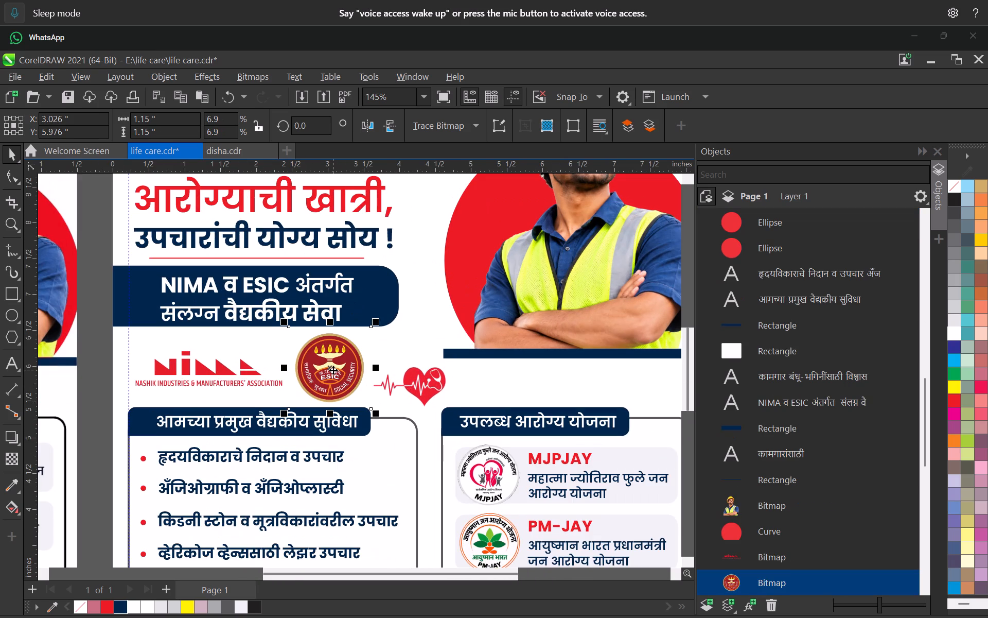
key(Left)
key(Left)
key(Left)
key(Left)
key(Left)
key(Left)
Move the heart logo up level with the ESIC emblem, centred at about X 4.16, Y 5.89 inches.
click(428, 382)
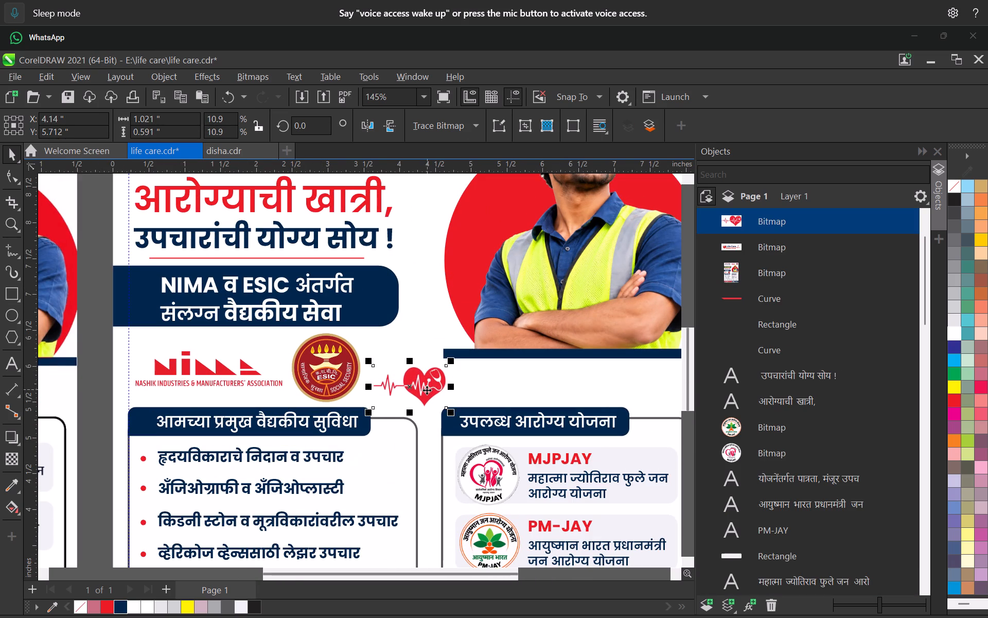
drag(426, 390, 428, 377)
Enlarge the heart logo proportionally about its centre to about 14.9%, roughly 1.40 by 0.81 inches.
scroll(425, 381, up, 1)
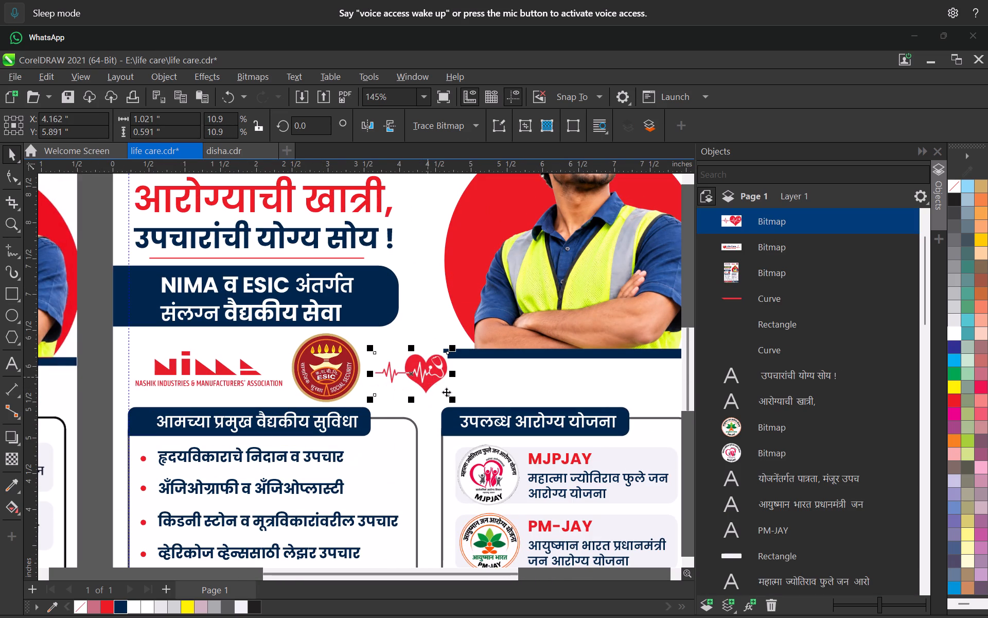
shift+drag(451, 400, 465, 408)
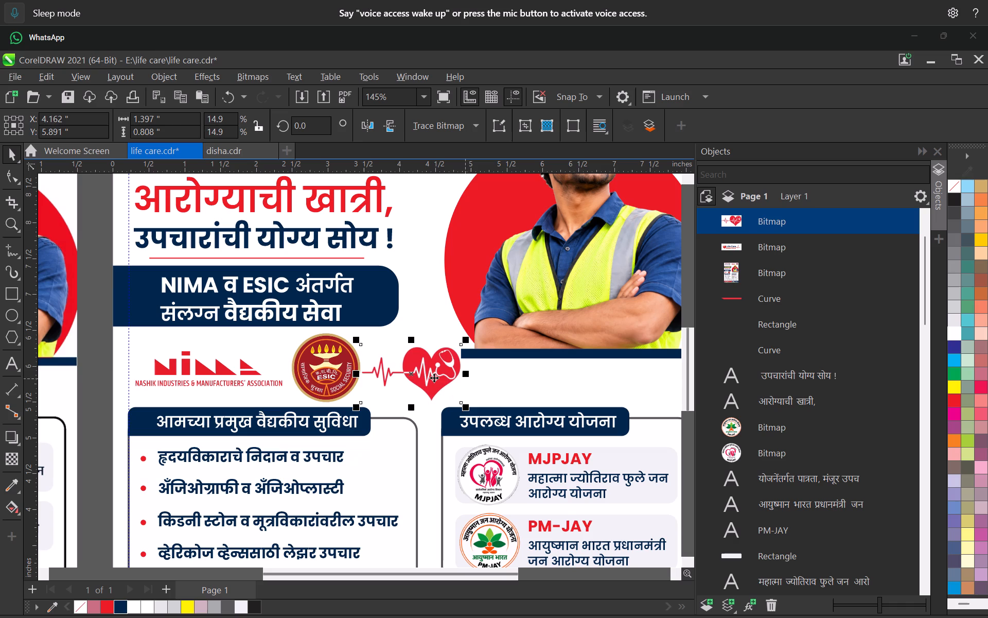
Move the heart logo right, clear of the ESIC emblem, and slightly up to about X 4.28, Y 5.92 inches.
drag(434, 377, 443, 377)
scroll(415, 376, up, 3)
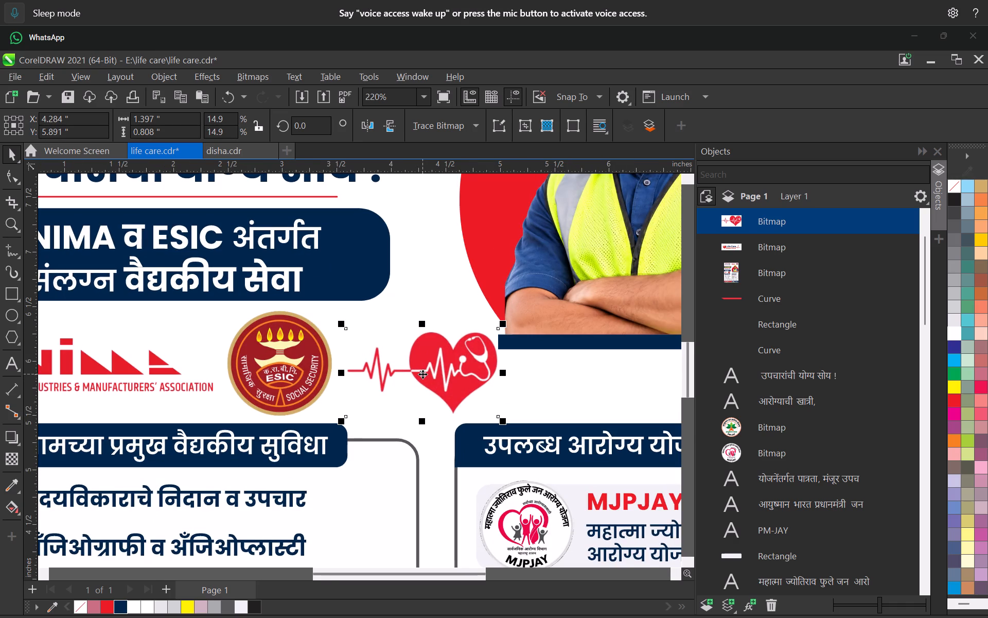
key(Up)
key(Up)
key(Up)
Trim the start of the heartbeat line by nudging the heart bitmap's left nodes inward to about 1.32 inches width.
click(3, 170)
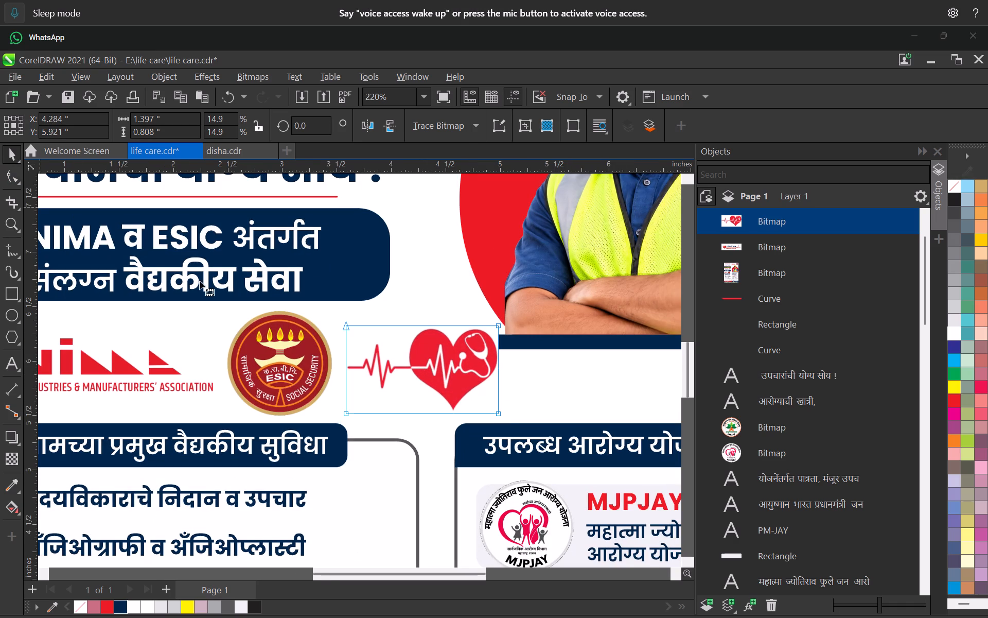
drag(256, 281, 382, 444)
key(Right)
key(Right)
key(Right)
key(Right)
key(Right)
key(Right)
key(Right)
key(Right)
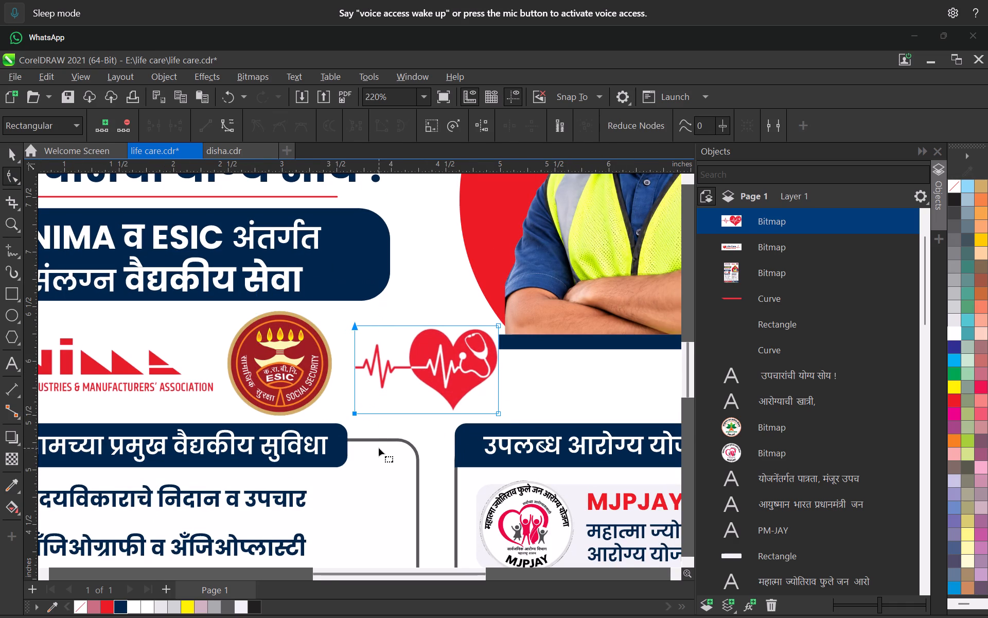
click(4, 152)
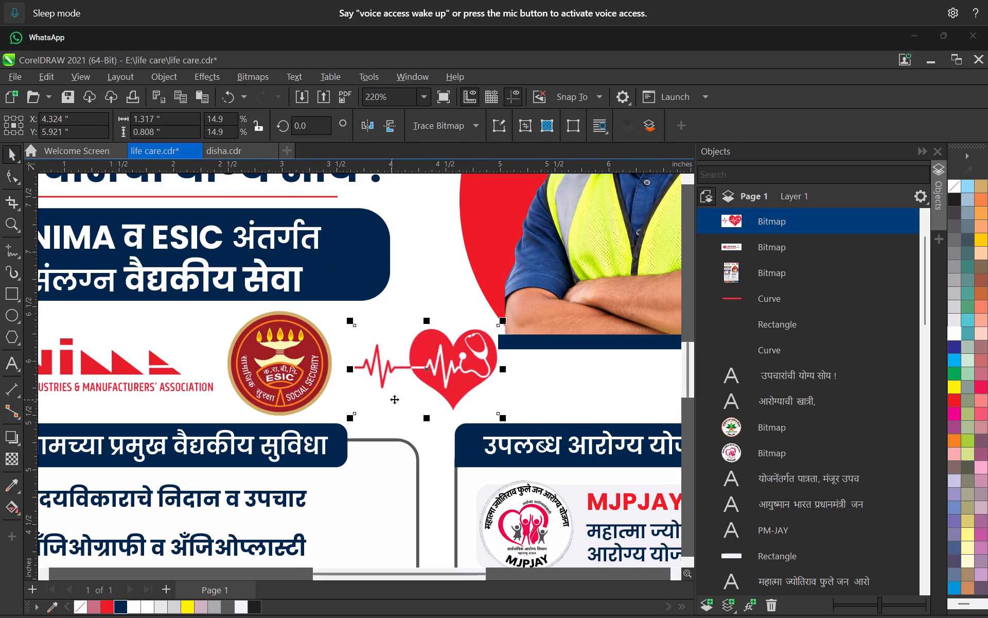
Nudge the heart logo left to close the gap between it and the ESIC emblem.
scroll(394, 399, down, 2)
scroll(394, 399, up, 3)
key(Left)
key(Left)
key(Left)
key(Left)
key(Left)
key(Left)
key(Left)
key(Left)
key(Left)
key(Left)
key(Left)
key(Left)
key(Left)
key(Left)
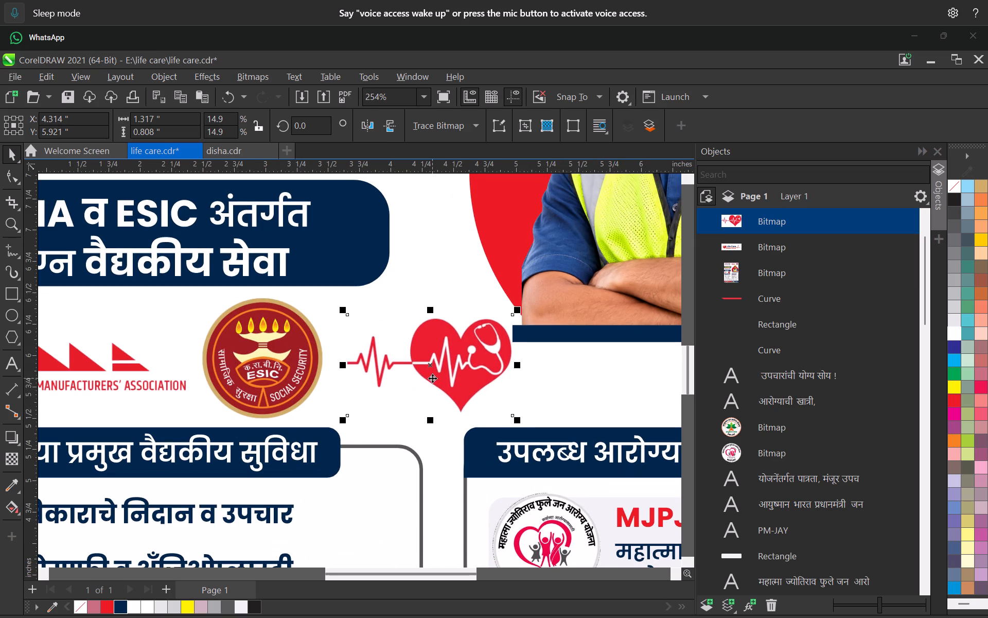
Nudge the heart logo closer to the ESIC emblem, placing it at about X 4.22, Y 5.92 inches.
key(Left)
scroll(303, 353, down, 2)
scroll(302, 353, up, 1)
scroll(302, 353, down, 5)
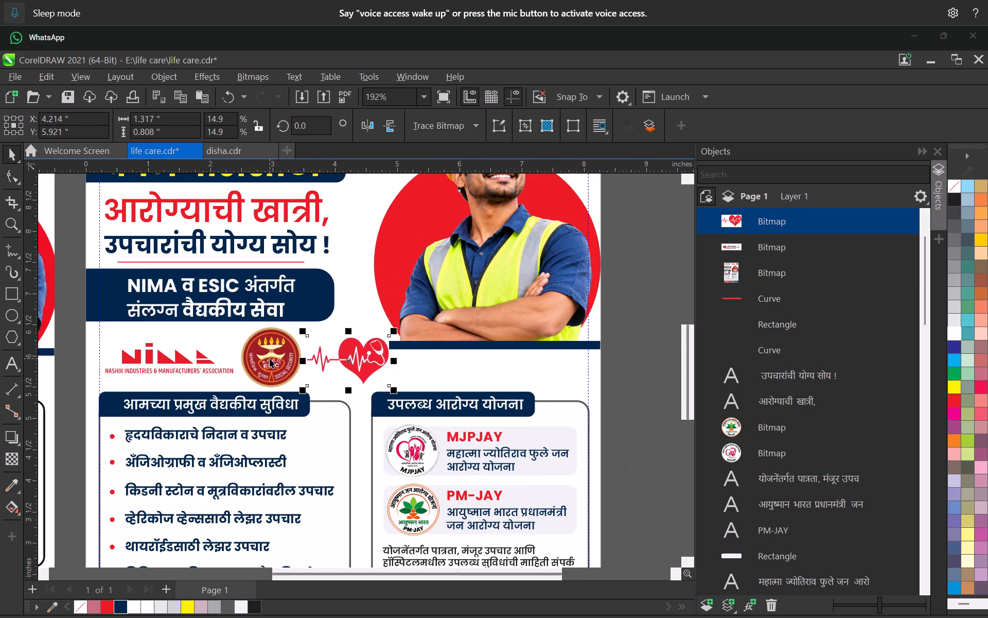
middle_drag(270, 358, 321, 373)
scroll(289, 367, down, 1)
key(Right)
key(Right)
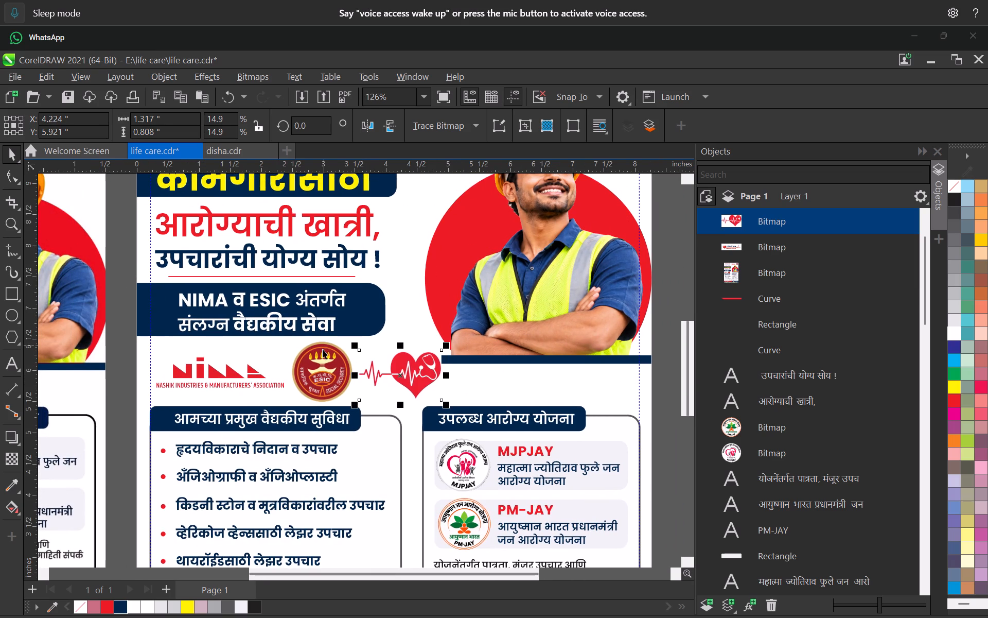
Scale the NIMA, ESIC and heart logos down together to about 4.18 by 1.03 inches and nudge them down to about Y 5.99 inches.
shift+click(325, 367)
shift+click(261, 370)
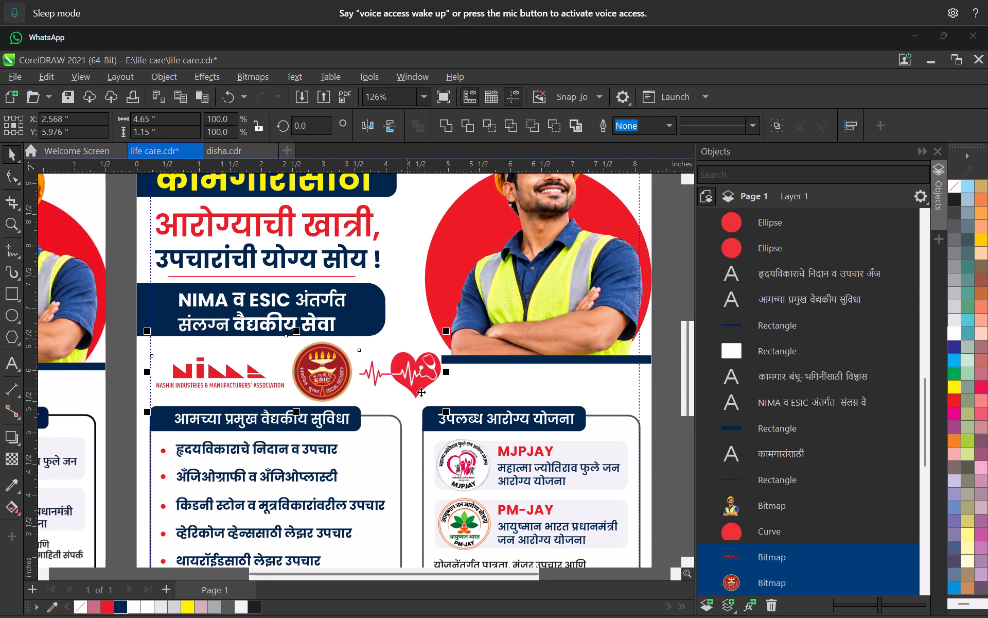
drag(444, 416, 424, 410)
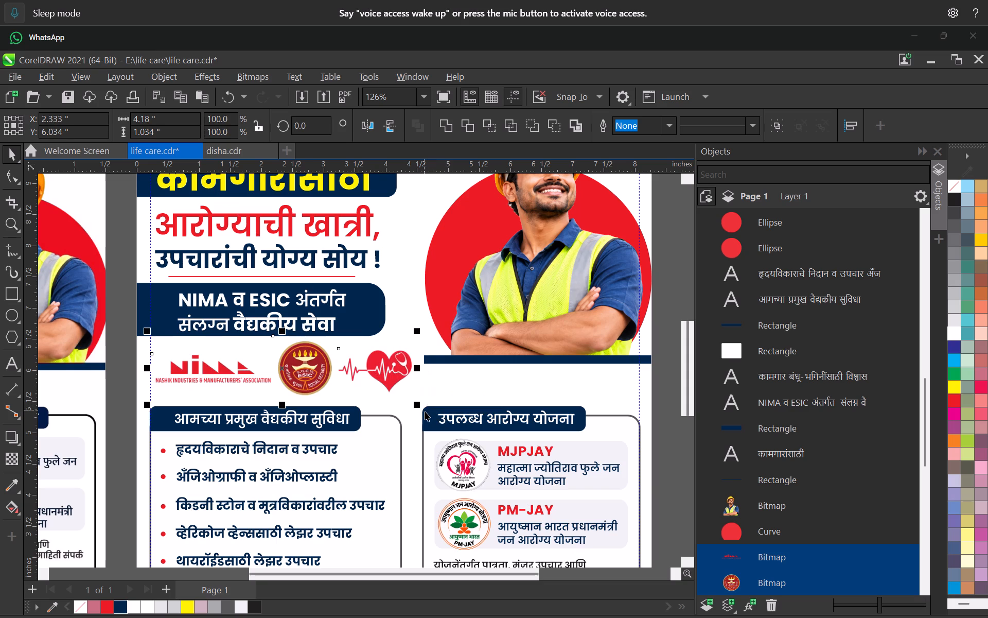
key(Down)
key(Down)
key(Down)
key(Down)
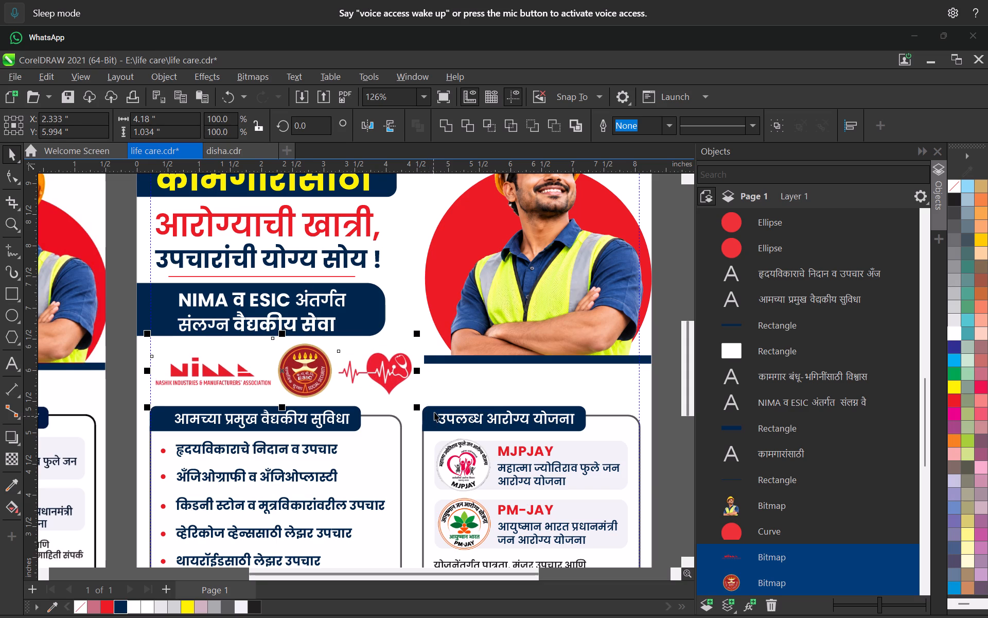
click(474, 391)
Switch to Chrome and browse the cardiac logo image results for an alternative heart logo.
key(alt+Tab)
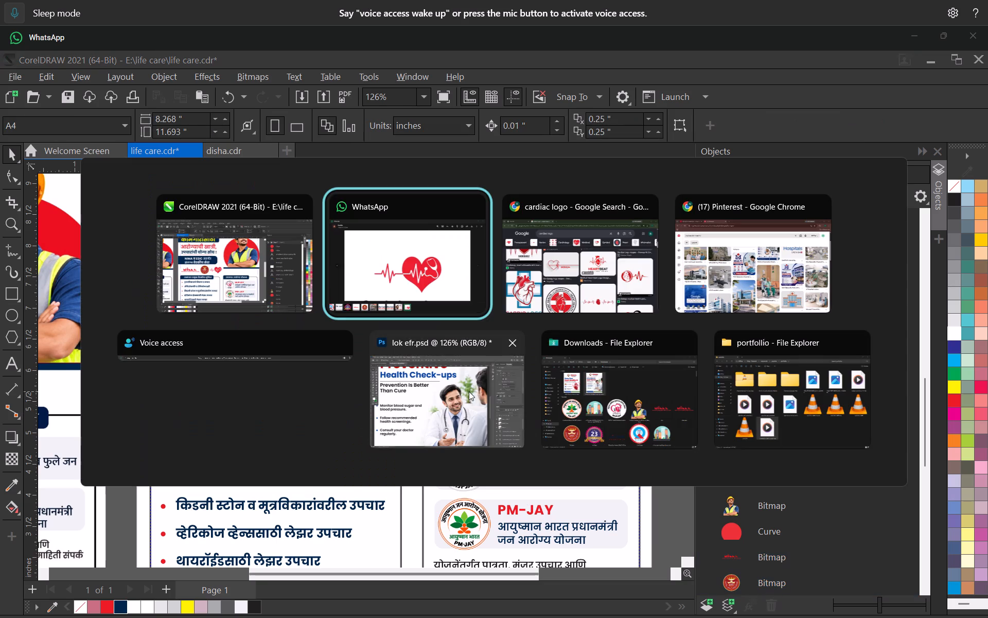
key(alt+Tab)
scroll(545, 436, down, 3)
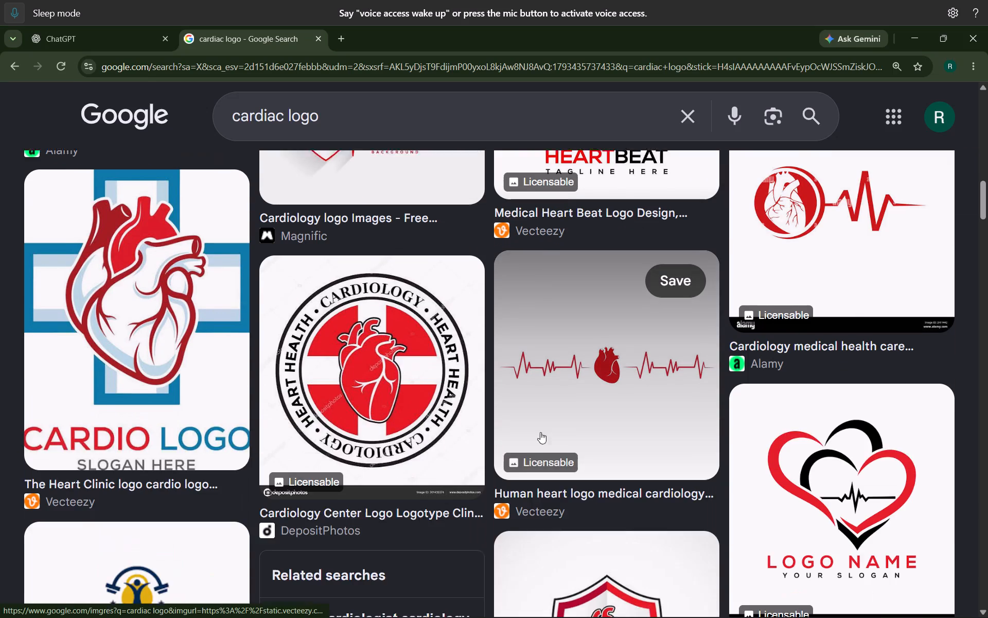
scroll(540, 428, down, 6)
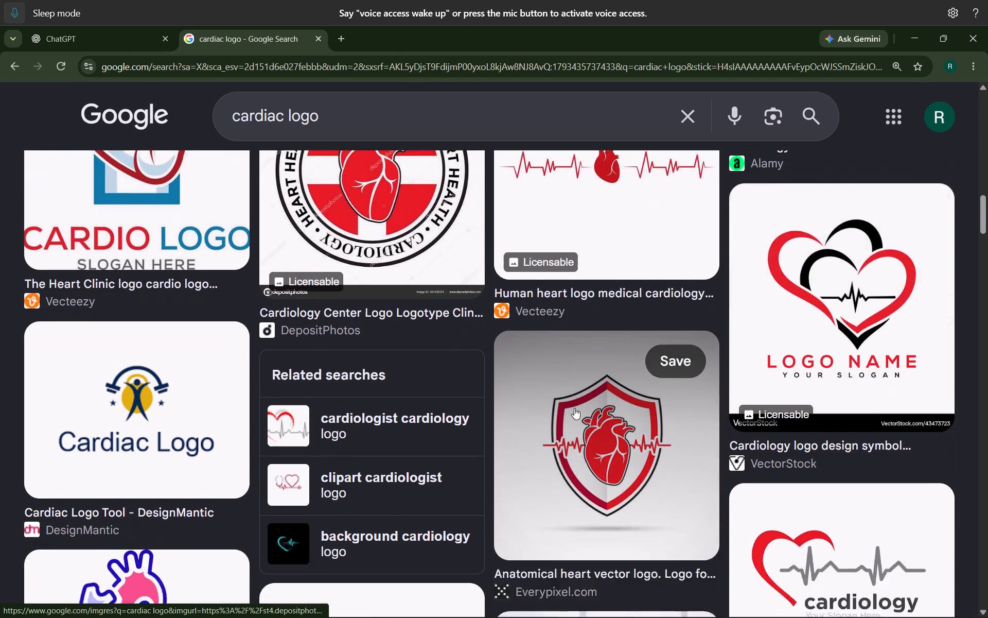
scroll(574, 408, down, 5)
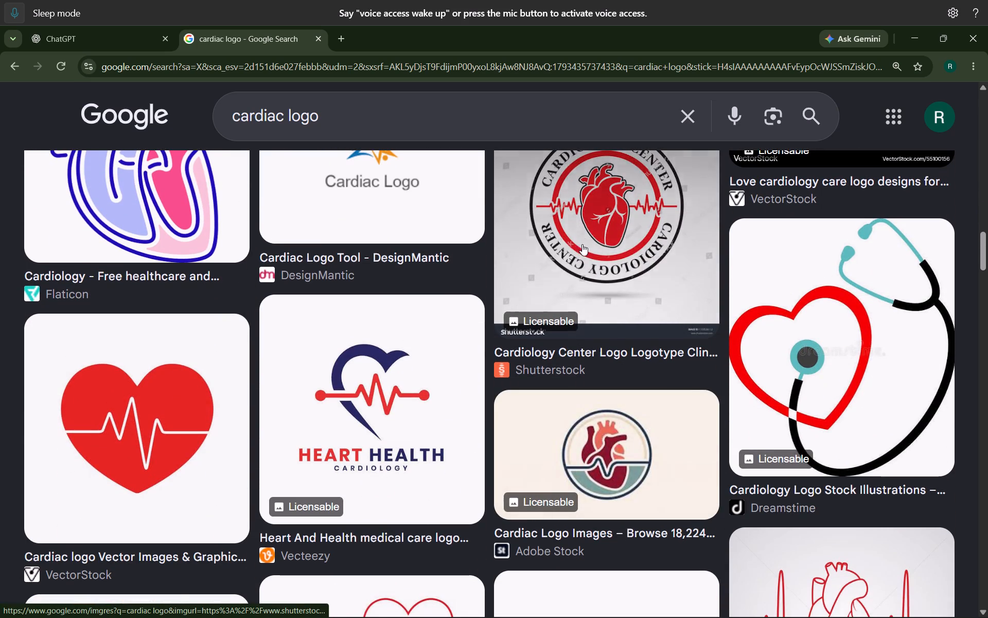
scroll(350, 411, down, 5)
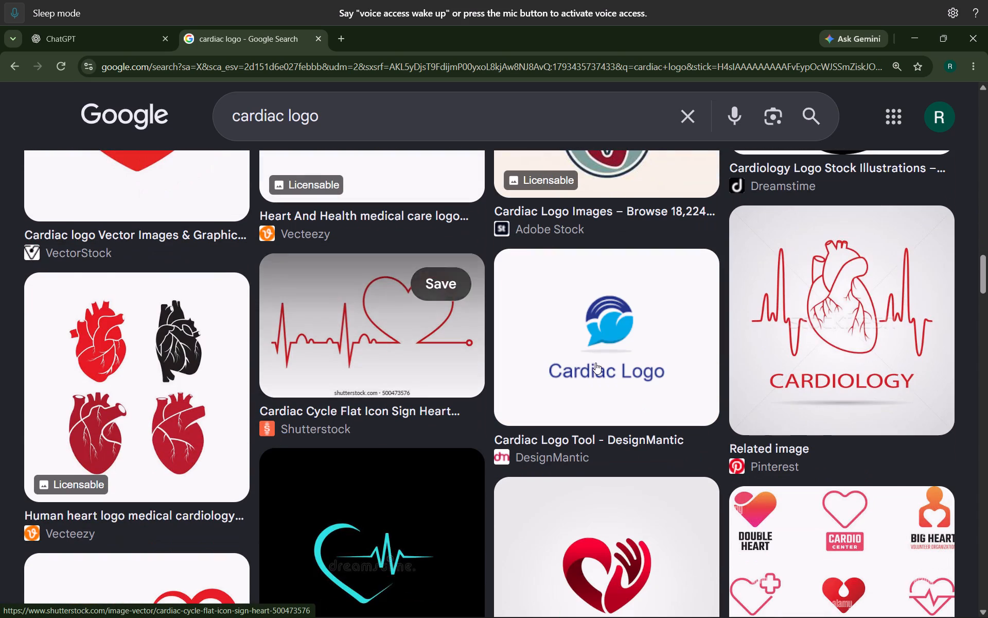
scroll(613, 504, down, 3)
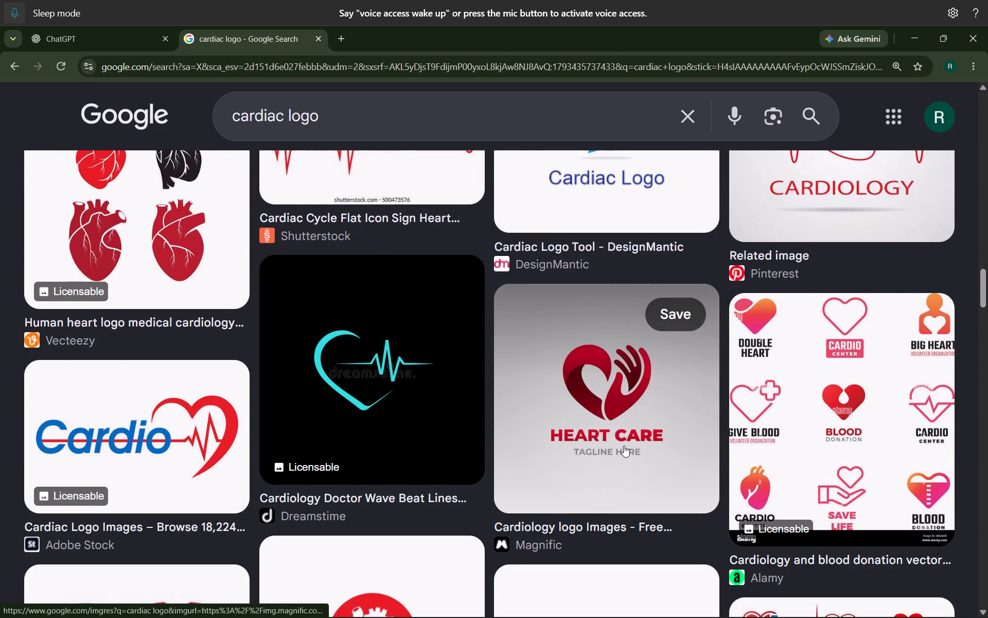
scroll(624, 445, down, 3)
scroll(514, 475, down, 5)
scroll(325, 215, up, 2)
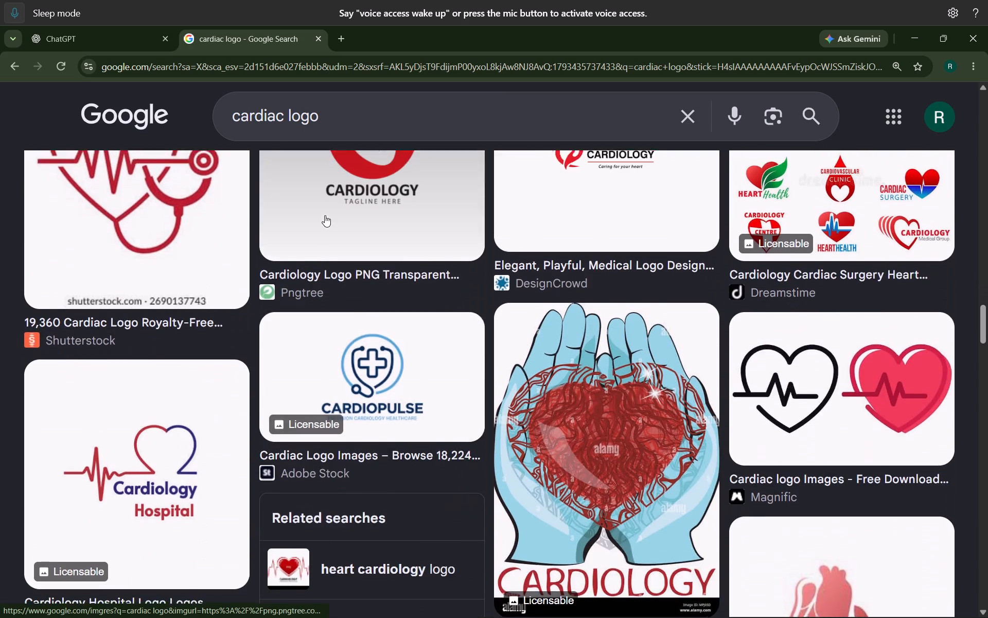
scroll(376, 297, down, 6)
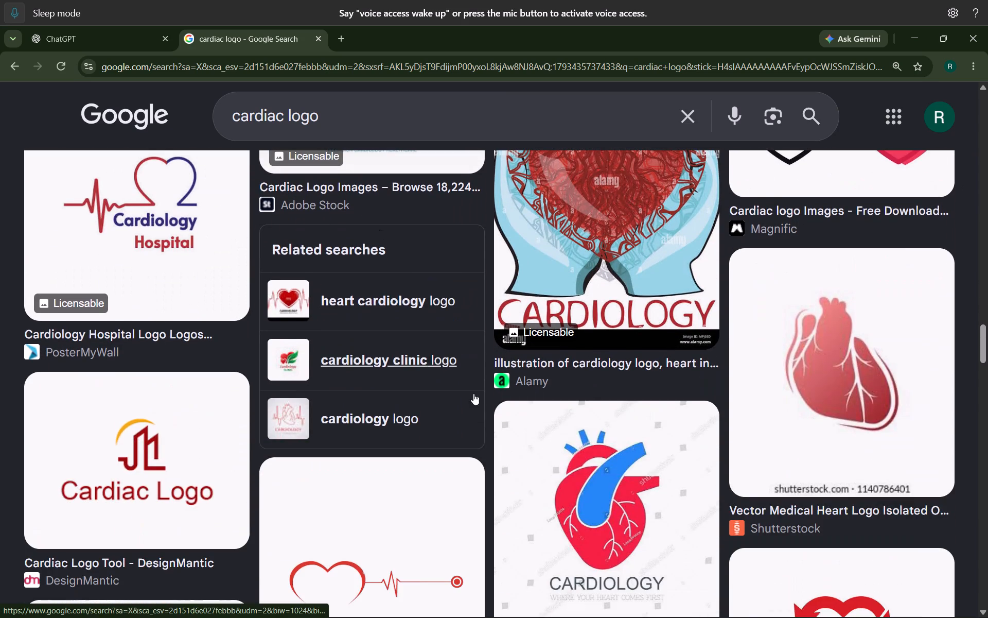
scroll(349, 517, down, 3)
scroll(315, 394, down, 4)
scroll(332, 452, down, 4)
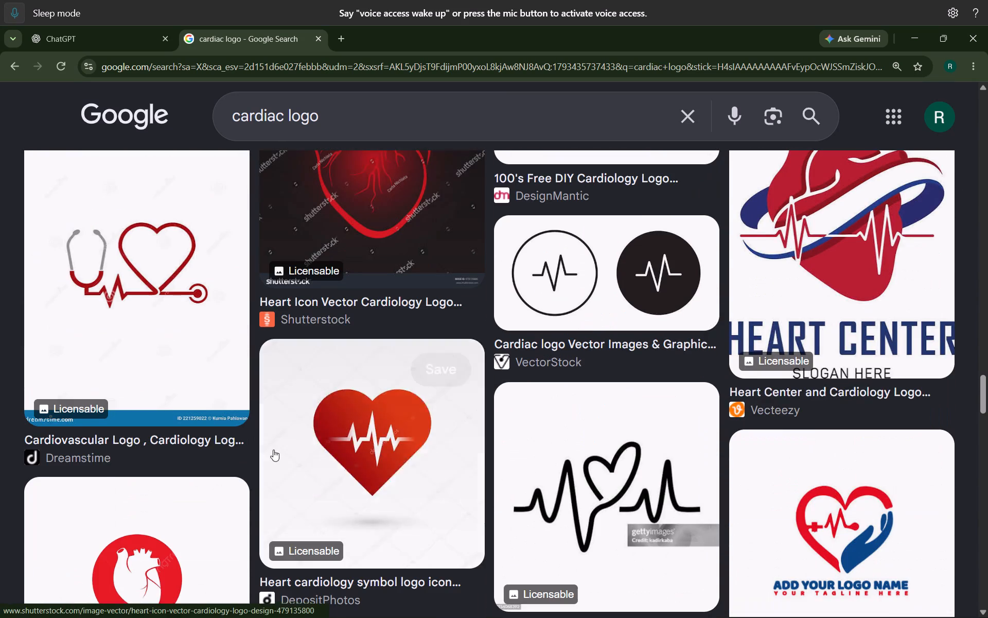
scroll(515, 507, down, 5)
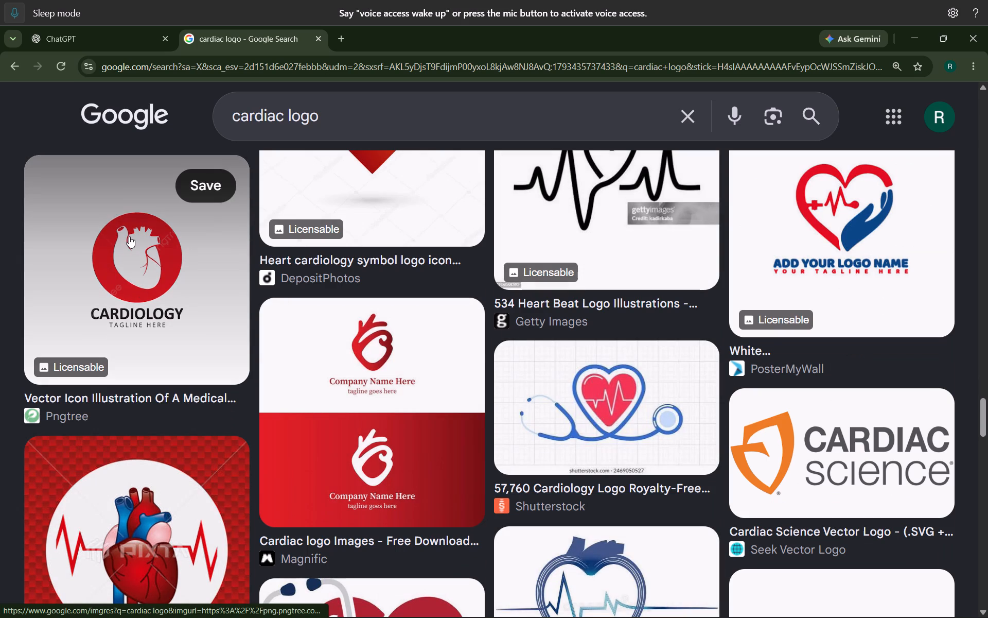
scroll(134, 247, down, 8)
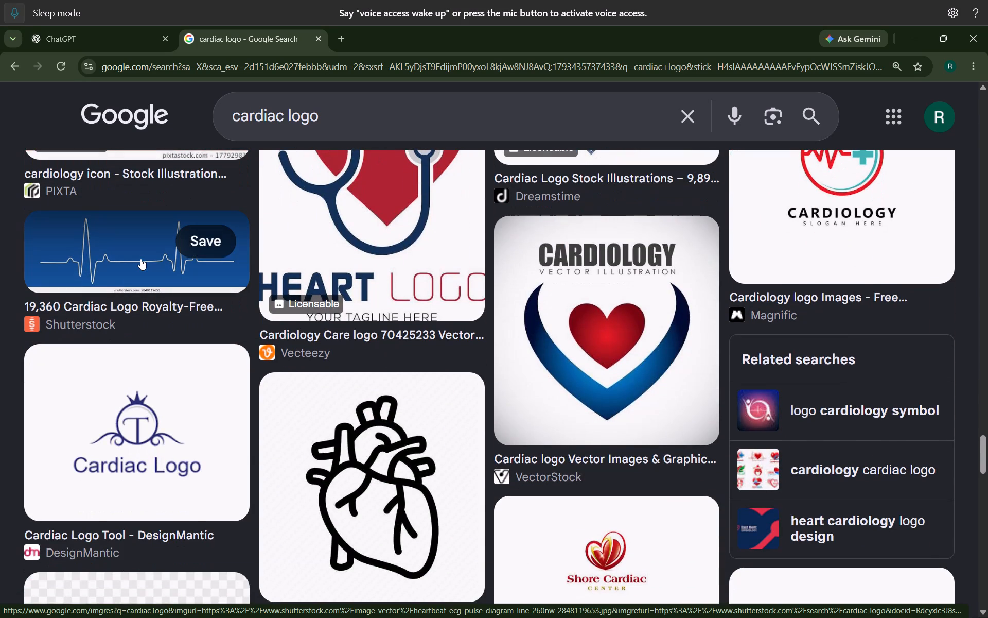
scroll(231, 317, down, 3)
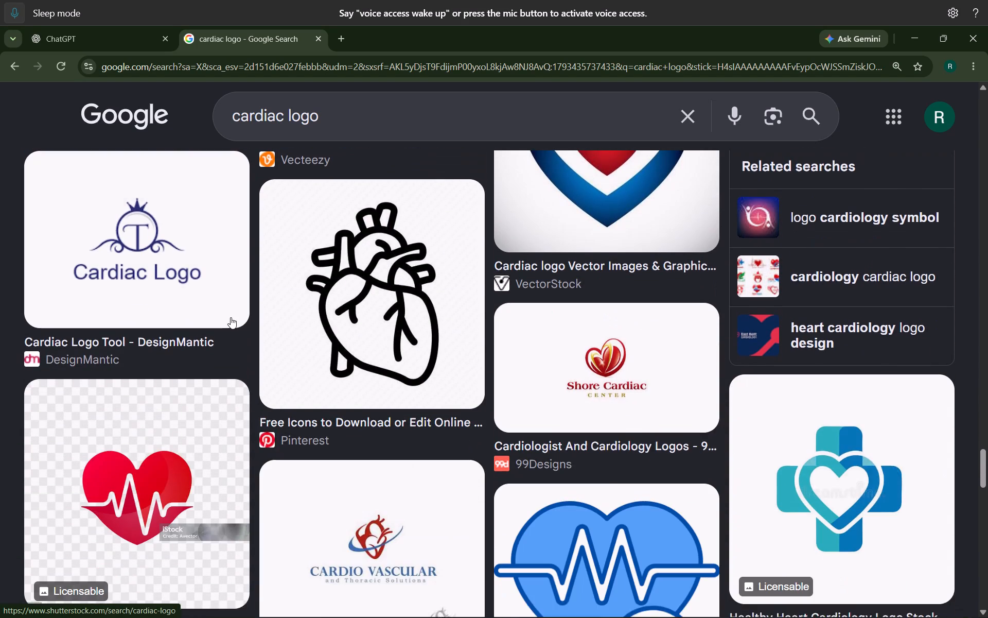
scroll(228, 316, down, 3)
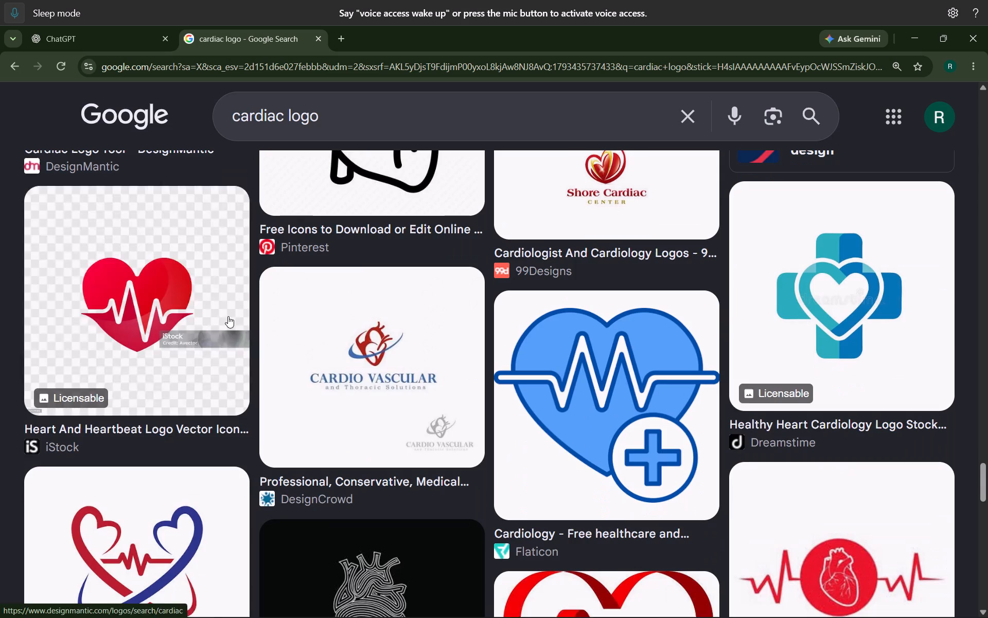
scroll(227, 316, up, 18)
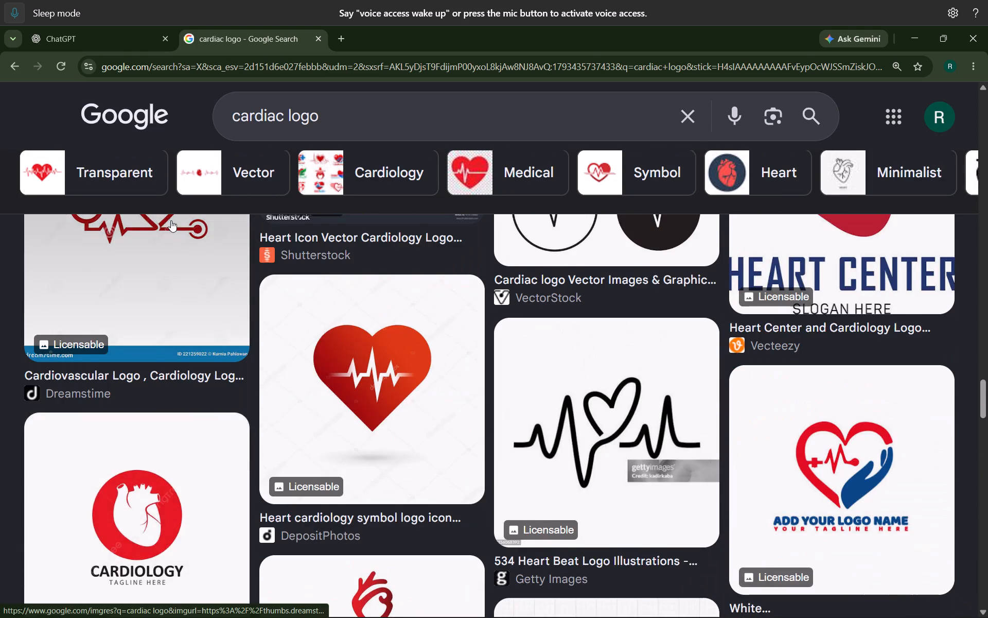
scroll(170, 215, up, 5)
scroll(433, 367, up, 20)
scroll(433, 367, up, 5)
scroll(400, 338, down, 1)
scroll(400, 338, up, 2)
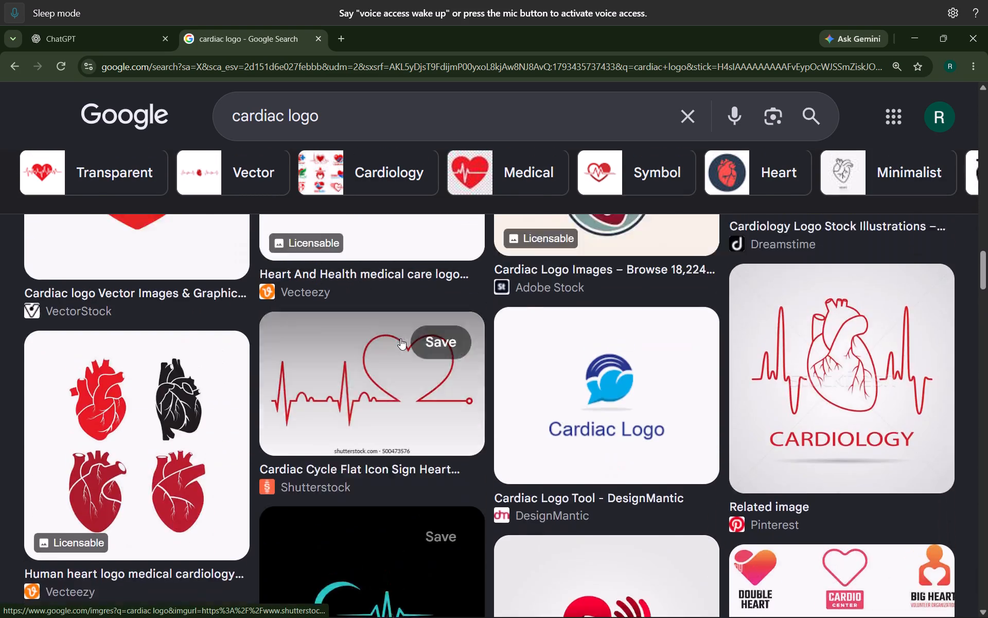
scroll(400, 338, up, 5)
scroll(394, 372, down, 5)
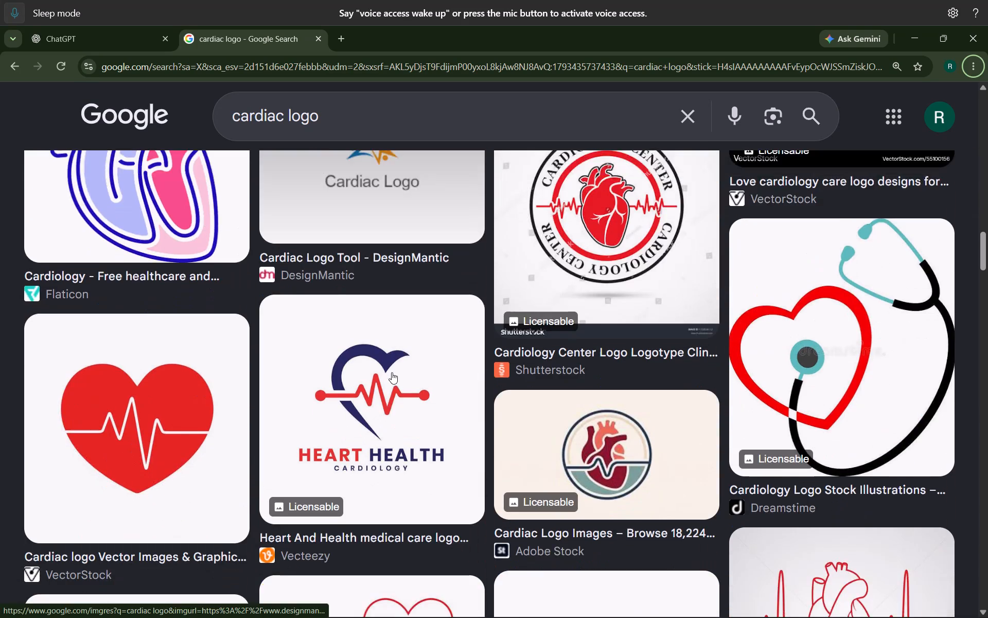
scroll(392, 372, down, 5)
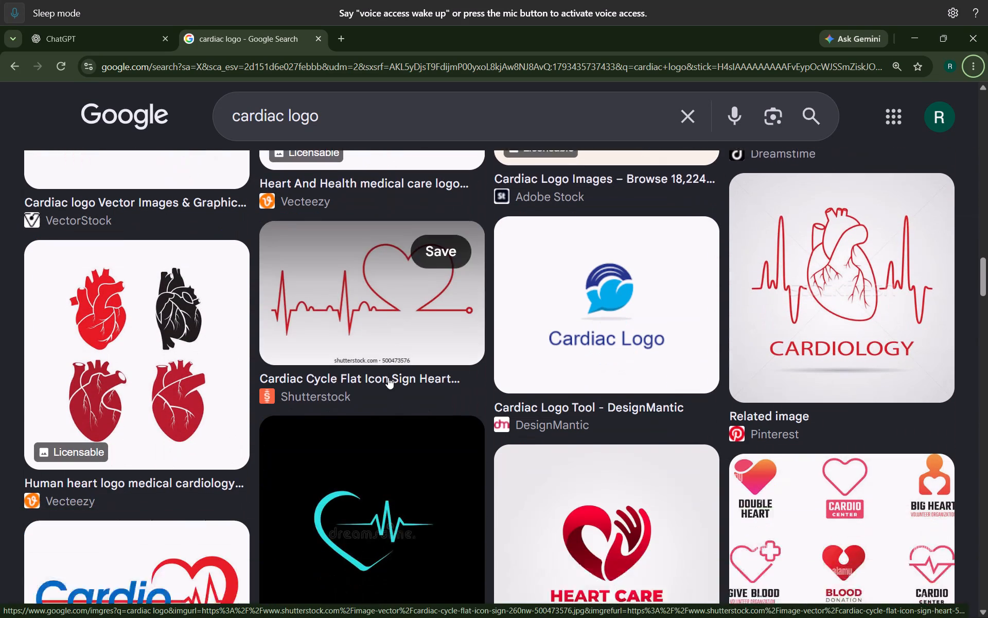
scroll(382, 402, down, 3)
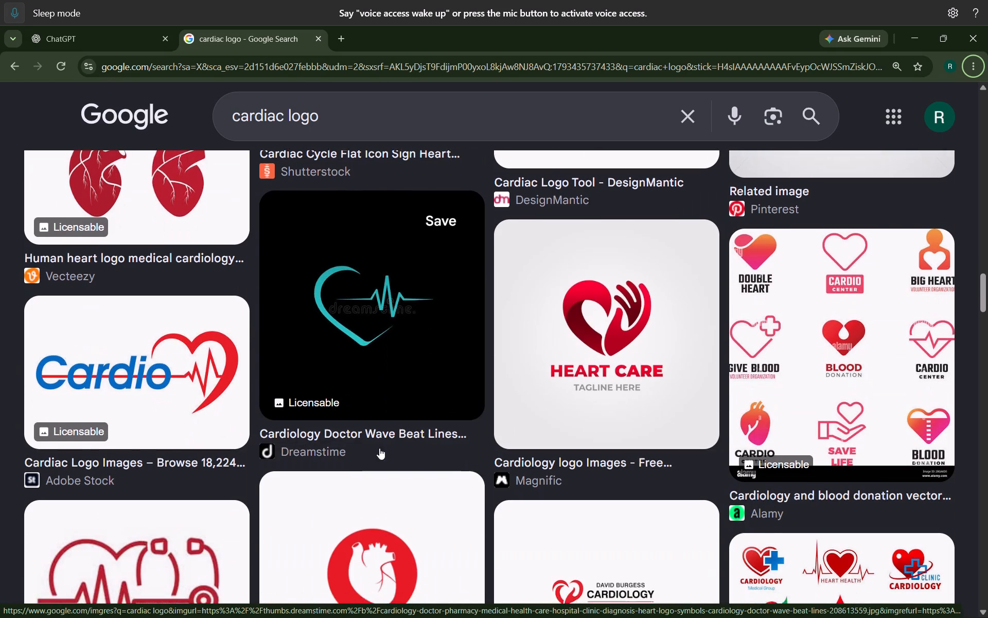
scroll(378, 455, down, 3)
scroll(377, 456, up, 1)
key(Tab)
Open the similar Vecteezy logo showing a white human heart in a ringed red circle and copy its image.
click(364, 430)
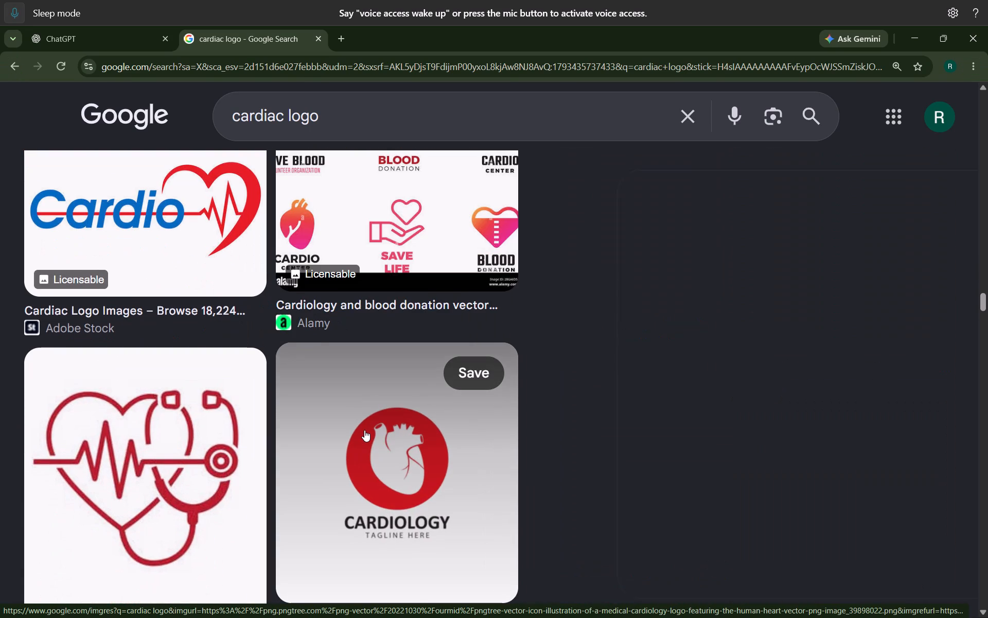
scroll(625, 337, down, 4)
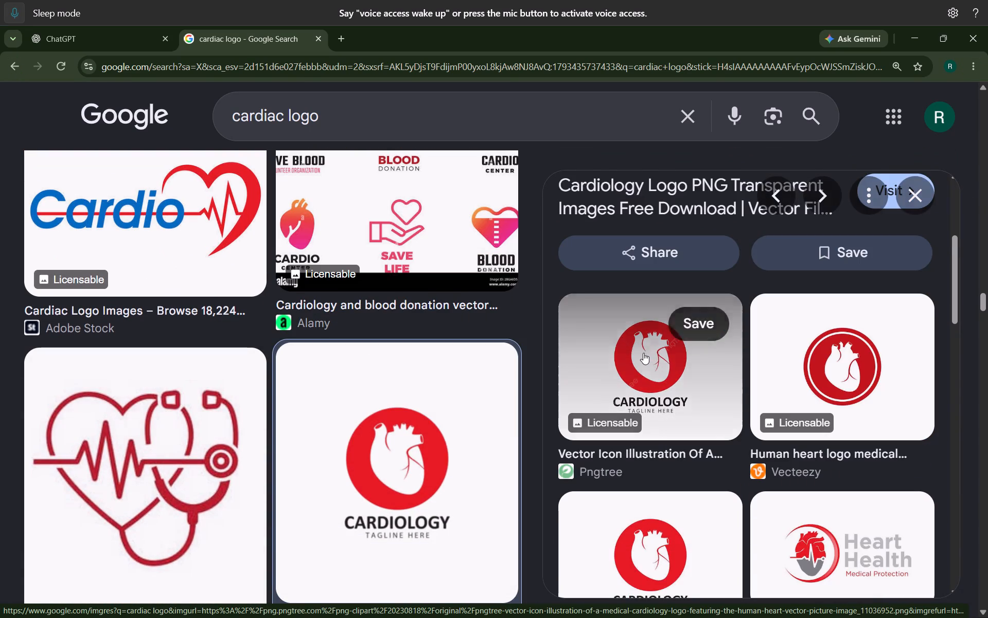
scroll(647, 355, up, 2)
scroll(718, 424, down, 2)
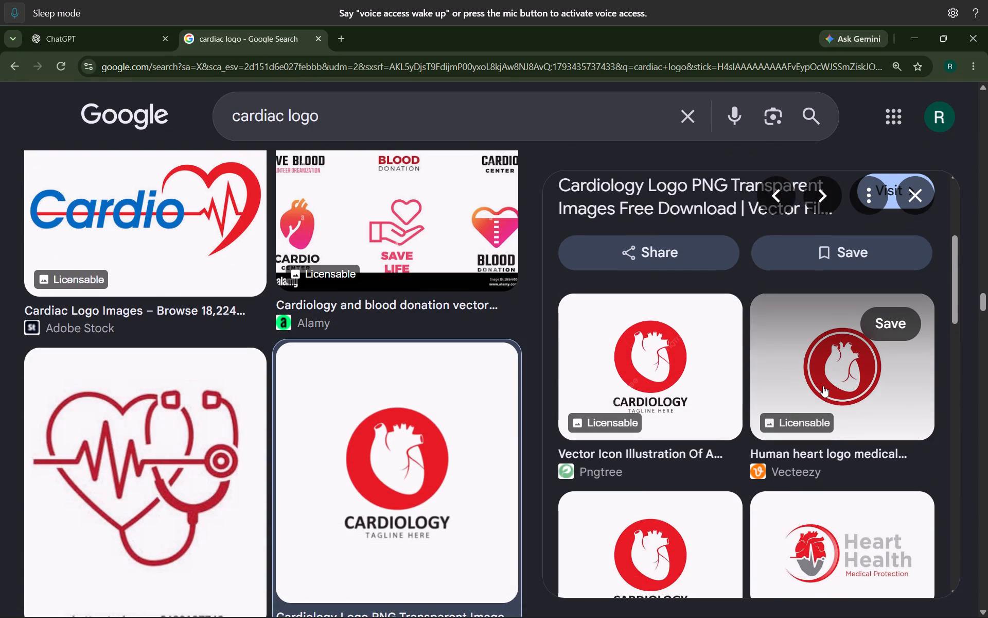
click(823, 386)
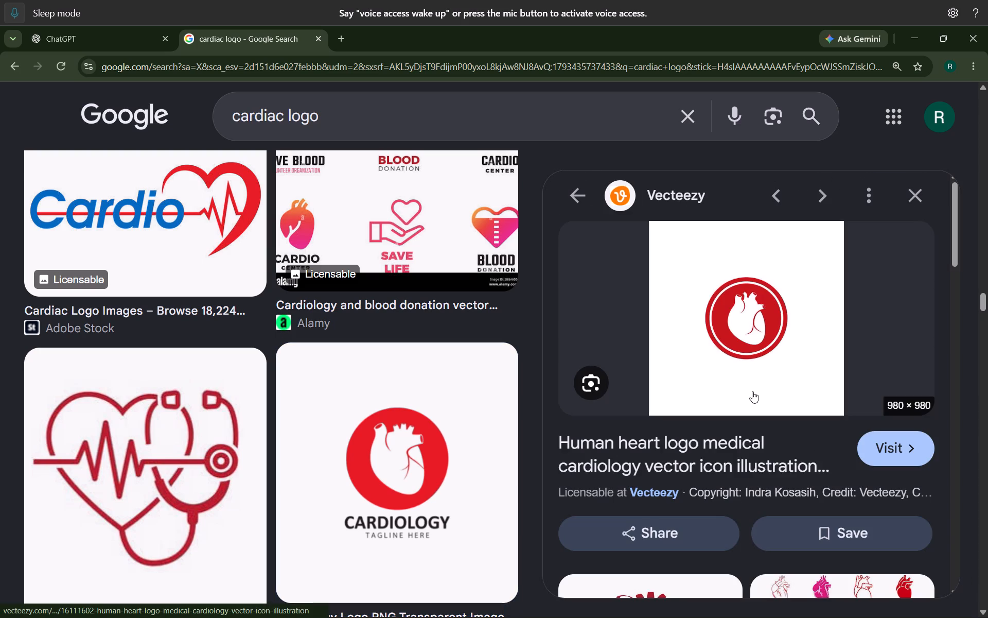
scroll(724, 330, down, 4)
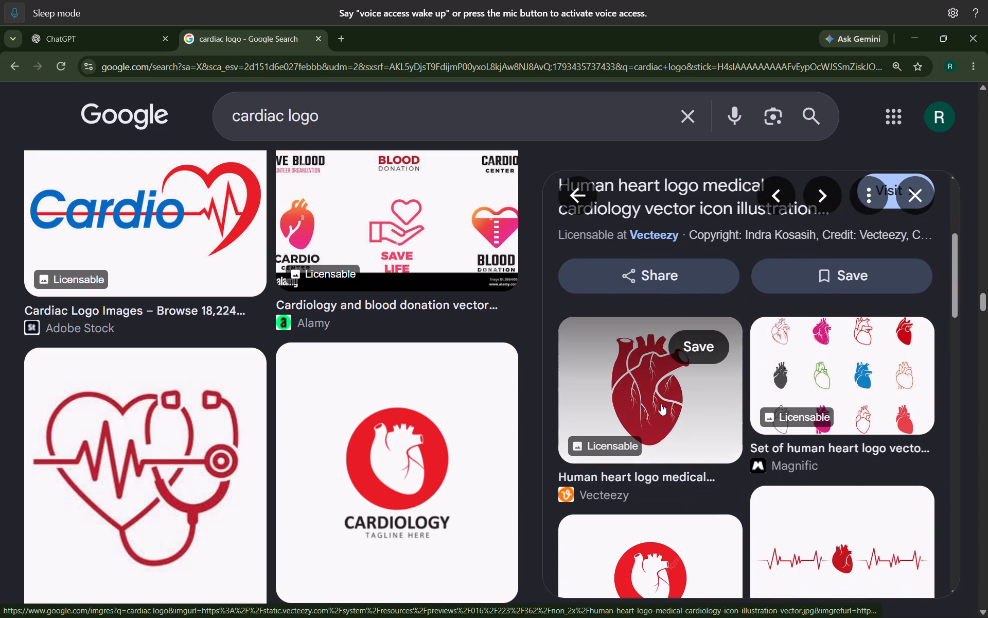
scroll(676, 394, up, 8)
right_click(698, 310)
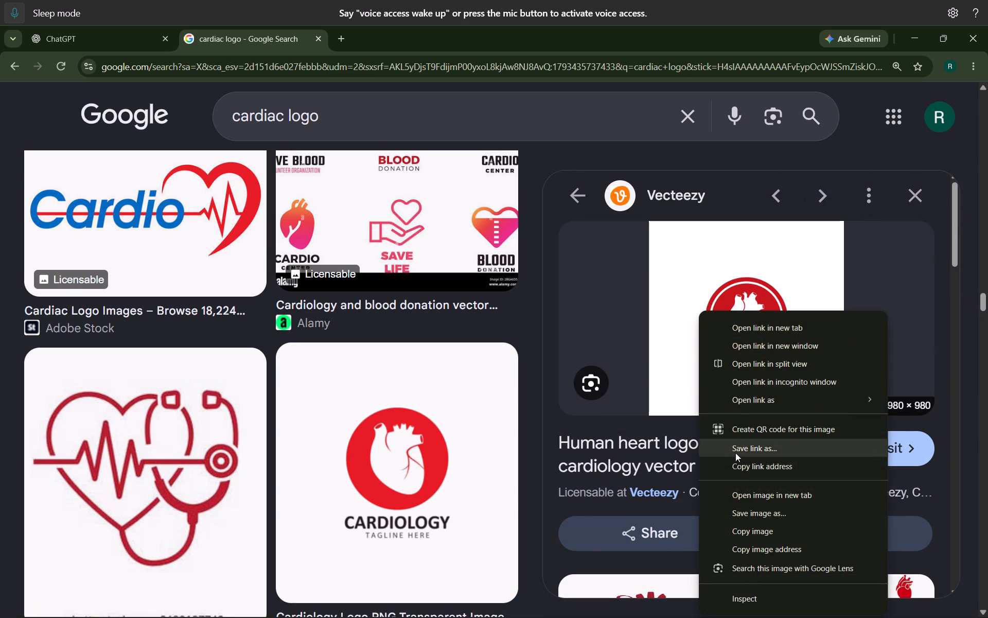
click(743, 526)
Back in CorelDRAW, delete the heartbeat heart logo beside the ESIC emblem and paste the copied circular heart logo.
key(alt+Tab)
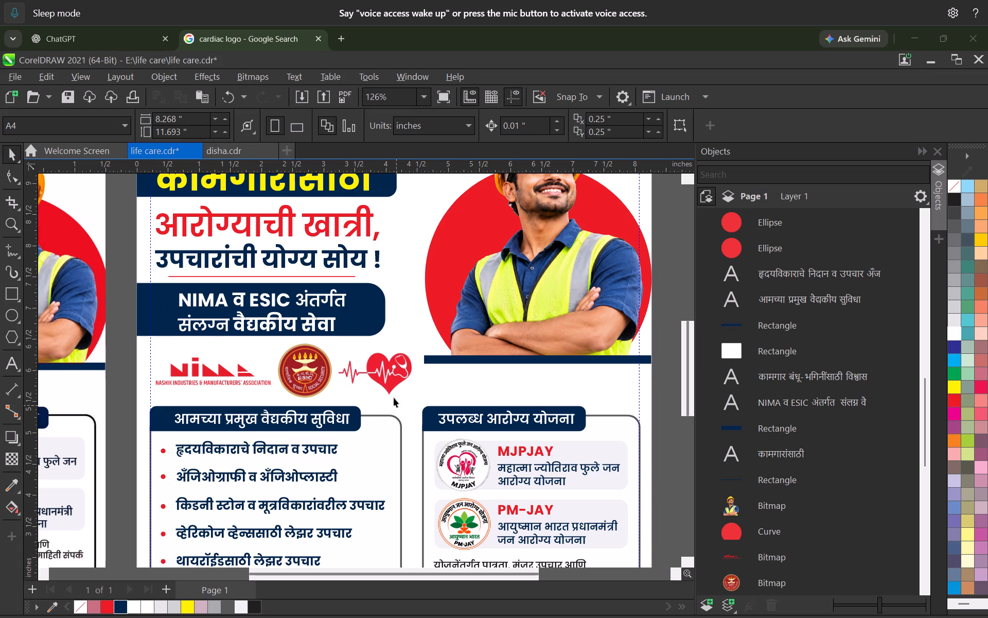
click(387, 377)
key(Delete)
scroll(385, 375, up, 3)
key(ctrl+v)
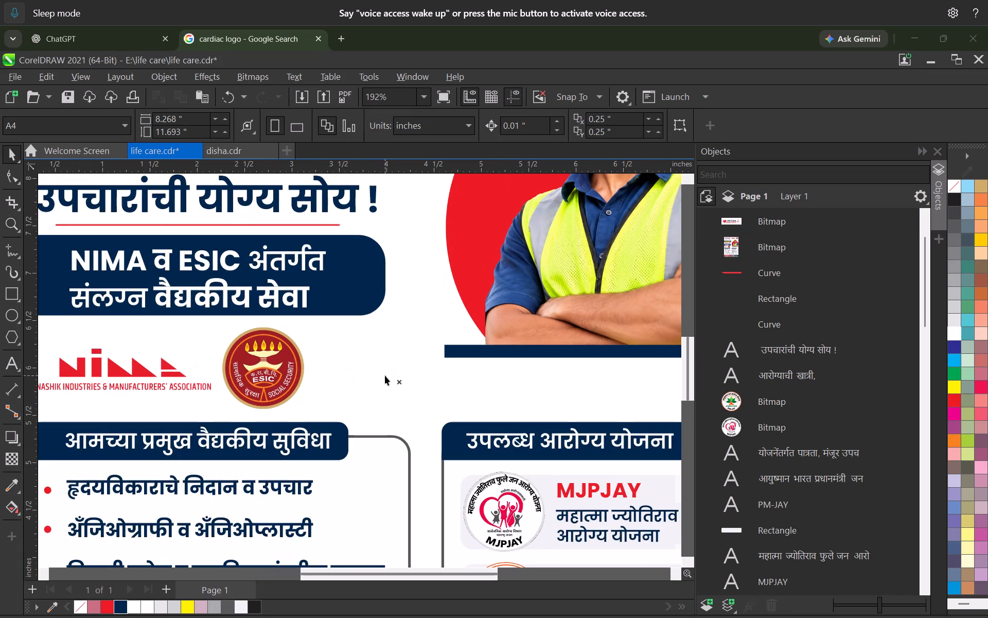
Shrink the pasted circular heart logo proportionally about its centre to about 1.5 inches square.
scroll(332, 338, down, 19)
scroll(399, 383, up, 4)
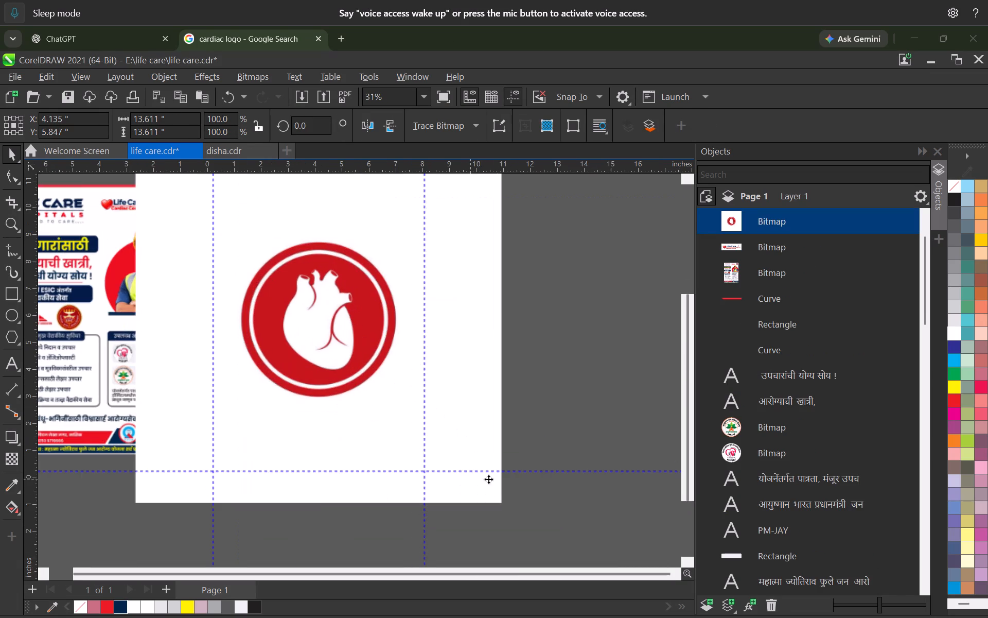
shift+drag(504, 511, 373, 362)
scroll(321, 352, up, 6)
scroll(301, 318, down, 1)
scroll(301, 318, up, 3)
shift+drag(419, 375, 387, 349)
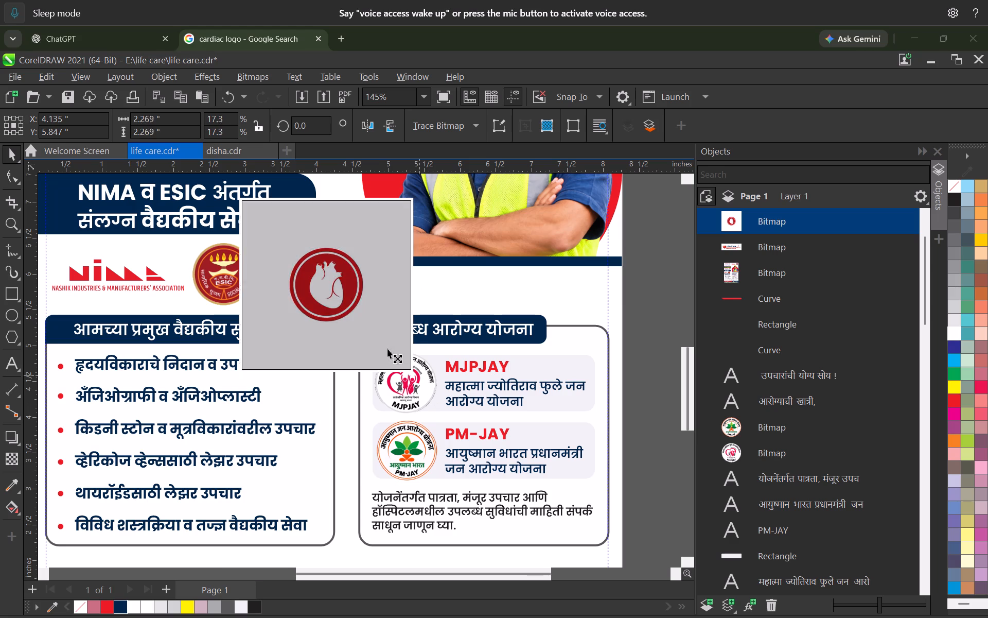
shift+drag(387, 349, 386, 348)
scroll(266, 255, up, 4)
Use the Shape tool to crop the blank white area off the heart logo bitmap's left side, up to the red circle.
click(16, 177)
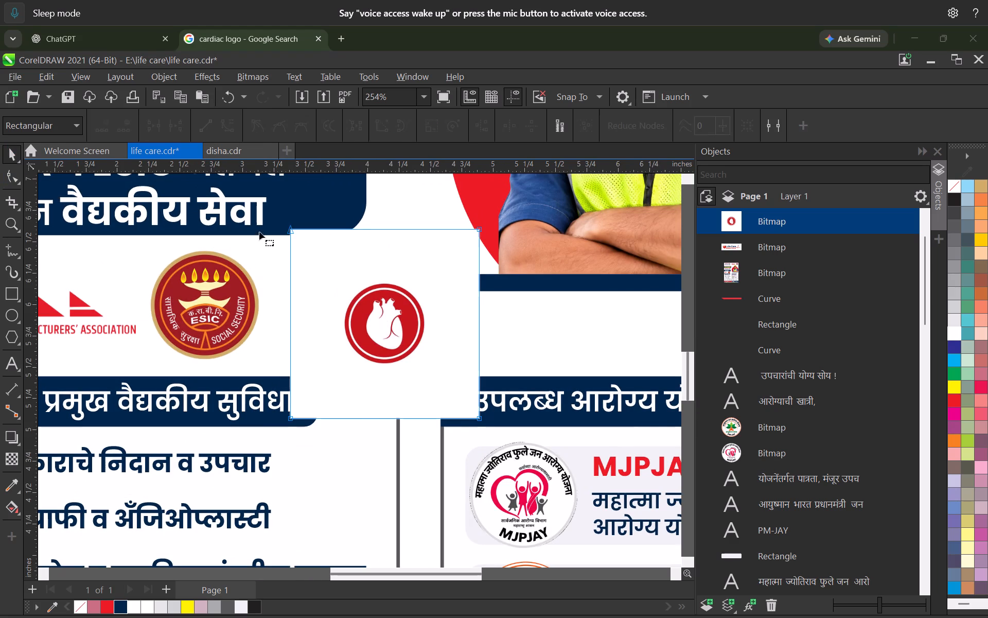
drag(260, 215, 362, 475)
key(Right)
key(Right)
key(Right)
key(Right)
key(Right)
key(Right)
key(Right)
key(Right)
key(Right)
key(Right)
key(Right)
key(Right)
key(Right)
key(Right)
key(Right)
key(Right)
key(Right)
key(Right)
key(Right)
key(Right)
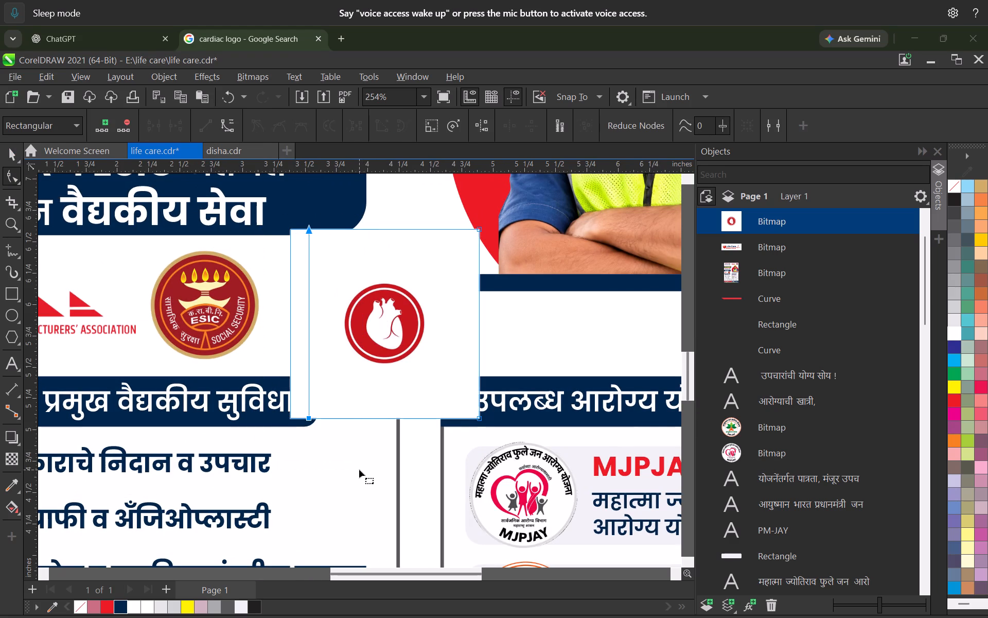
key(Right)
key(Right)
key(Right)
Crop the blank area below the red circle by raising the heart logo bitmap's bottom corner nodes to its lower rim.
drag(286, 369, 523, 509)
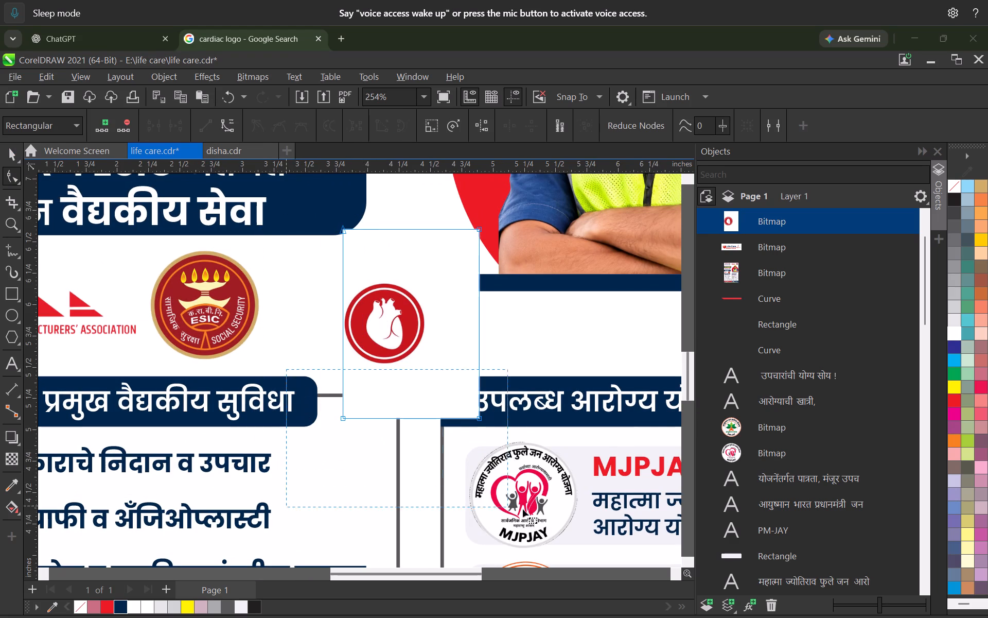
drag(523, 509, 523, 510)
key(Up)
key(Up)
key(Up)
key(Up)
key(Up)
key(Up)
key(Up)
key(Up)
key(Up)
key(Up)
key(Up)
key(Up)
key(Up)
key(Up)
key(Up)
key(Up)
key(Up)
key(Up)
key(Up)
key(Up)
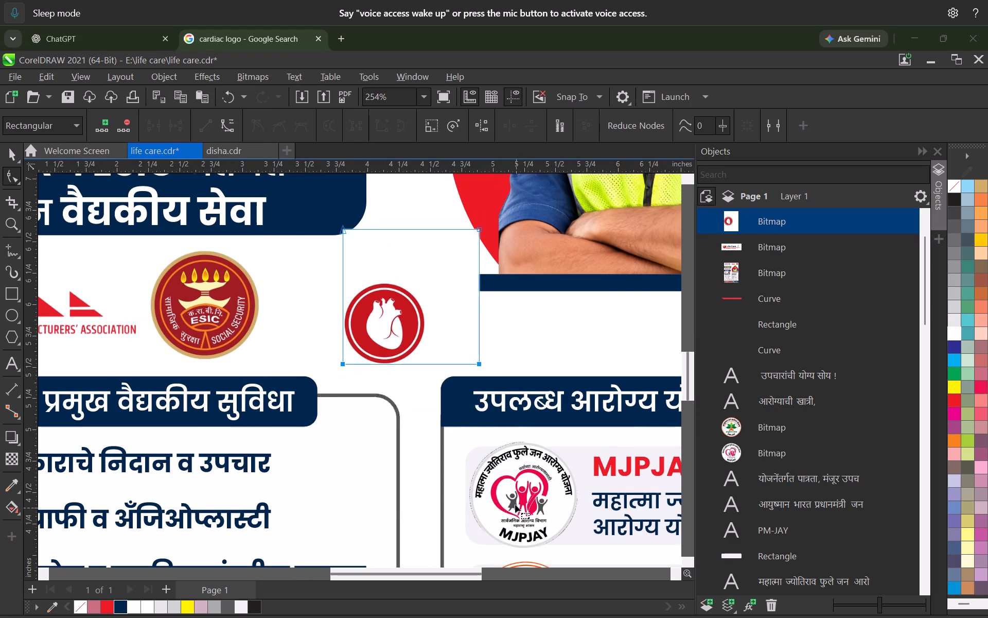
key(Down)
Crop the blank area off the heart logo bitmap's right side, in to the red circle's edge.
drag(509, 399, 431, 209)
key(Left)
key(Left)
key(Left)
key(Left)
key(Left)
key(Left)
key(Left)
key(Left)
key(Left)
key(Left)
key(Left)
key(Left)
key(Left)
key(Left)
key(Left)
key(Left)
key(Left)
key(Left)
key(Left)
key(Left)
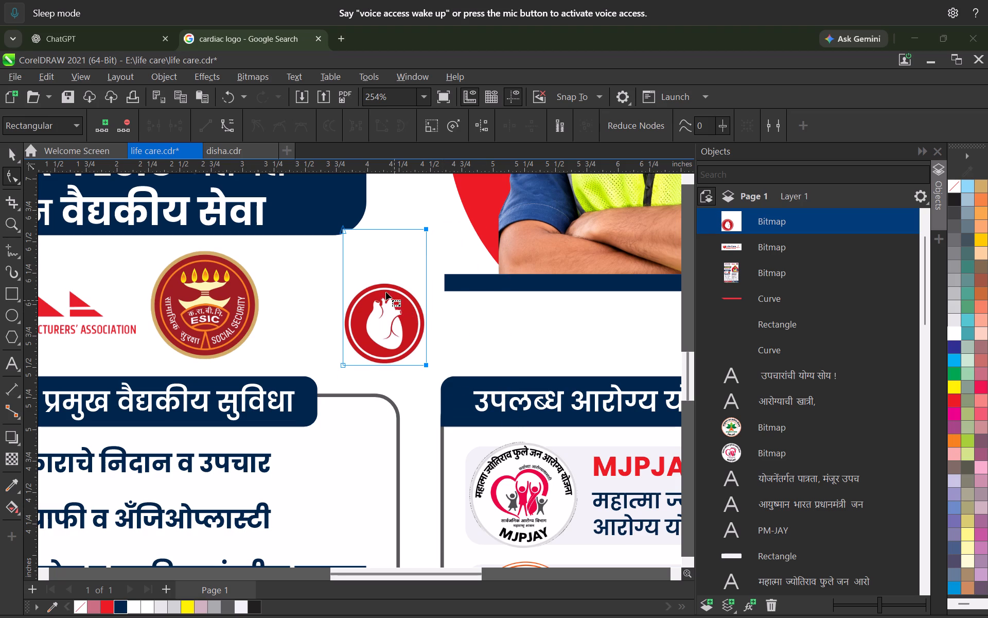
key(Left)
Crop the blank area above the red circle, leaving the heart logo bitmap about 0.66 inch square.
drag(310, 207, 481, 270)
key(Down)
key(Down)
key(Down)
key(Down)
key(Down)
key(Down)
key(Down)
key(Down)
key(Down)
key(Down)
key(Down)
key(Down)
key(Down)
key(Down)
key(Down)
key(Down)
key(Down)
key(Down)
key(Down)
key(Down)
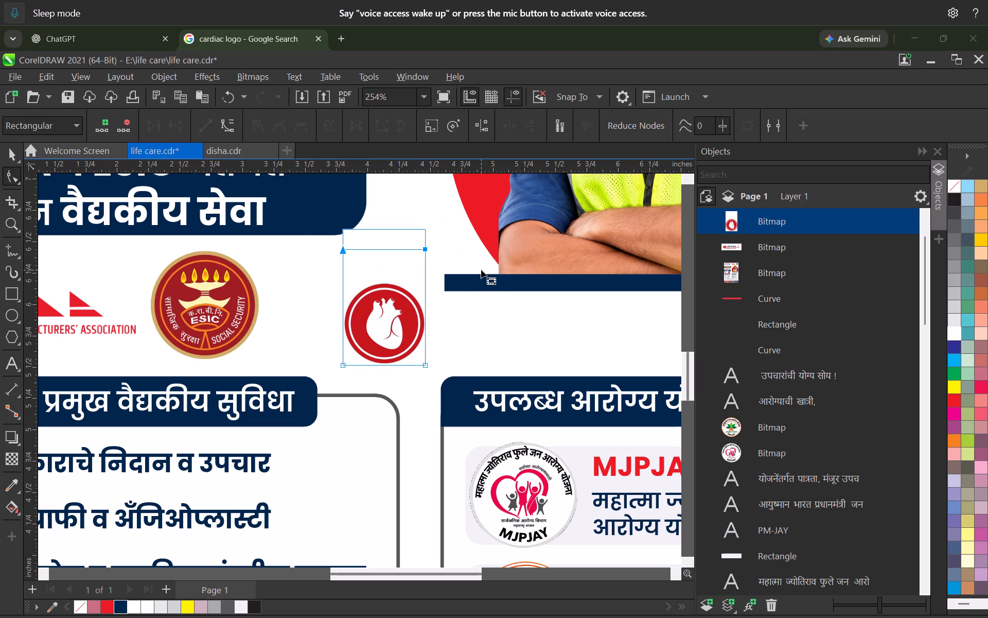
key(Up)
key(Up)
key(Up)
key(Up)
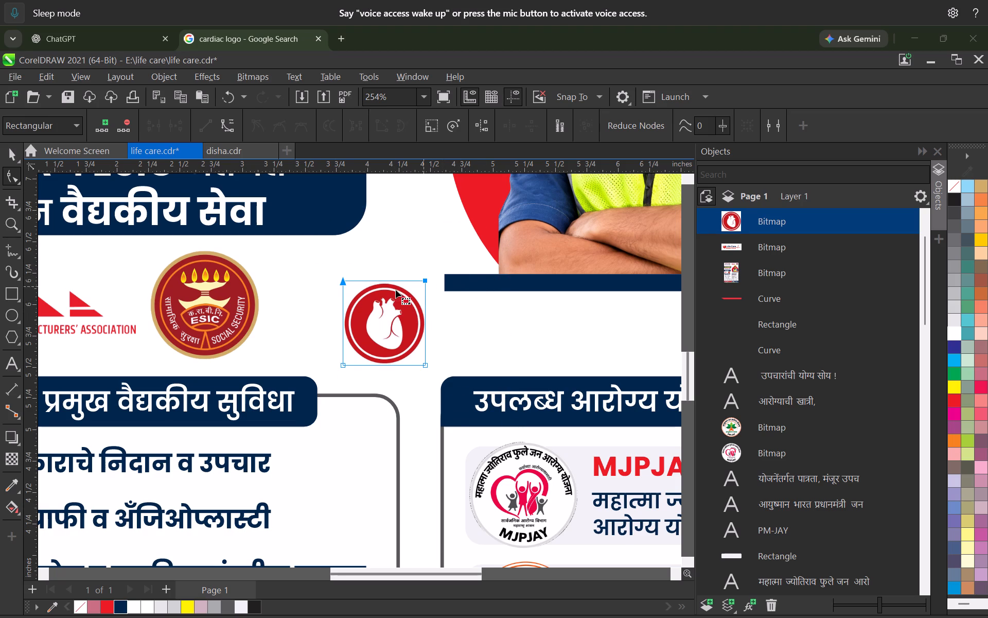
key(Down)
key(Down)
Move the cropped heart logo next to the ESIC emblem and enlarge it proportionally to about 0.9 inch square.
scroll(377, 286, up, 8)
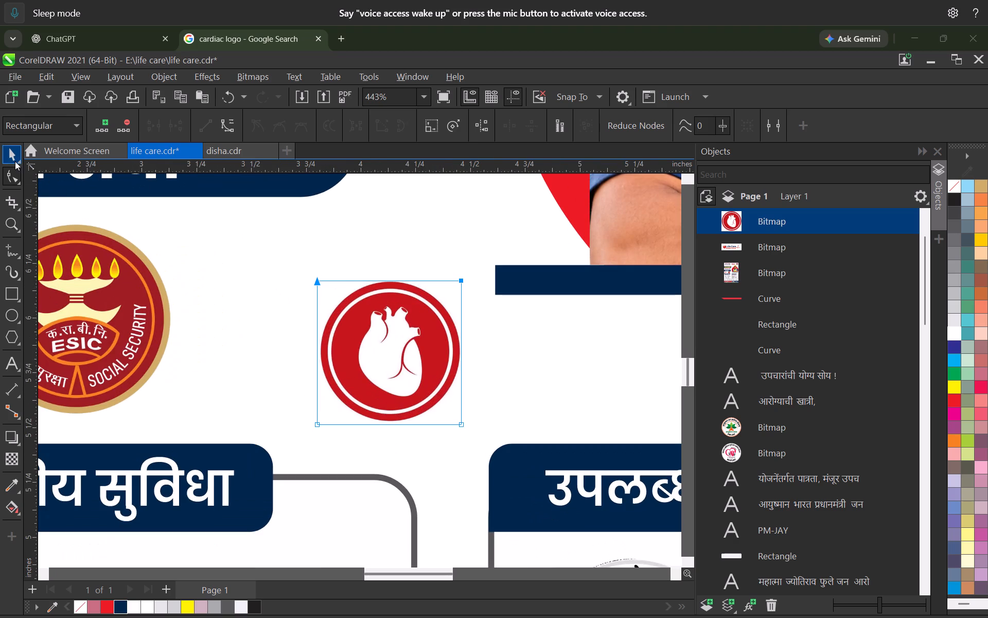
click(15, 161)
drag(361, 374, 230, 349)
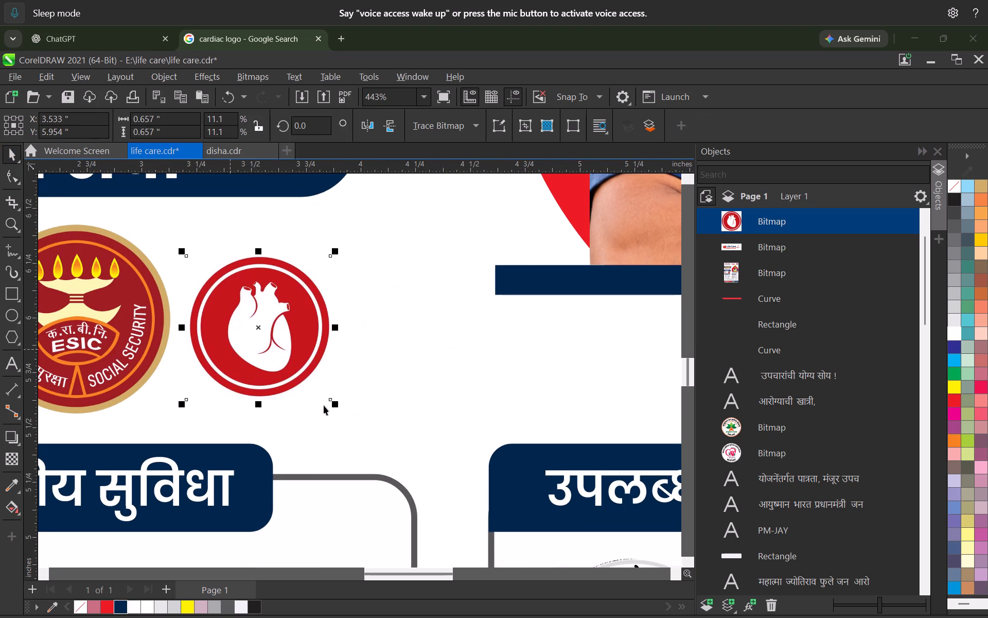
drag(333, 409, 389, 462)
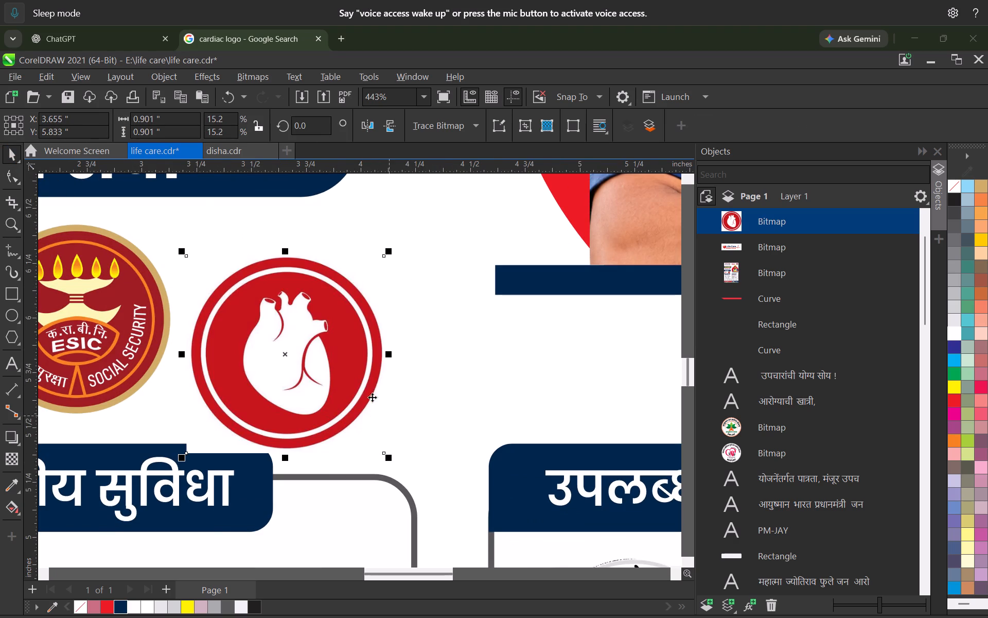
Raise the heart logo level with the ESIC emblem and nudge it right, centring it at about X 3.735, Y 5.967 inches.
drag(340, 385, 340, 356)
scroll(340, 356, up, 1)
scroll(340, 356, down, 2)
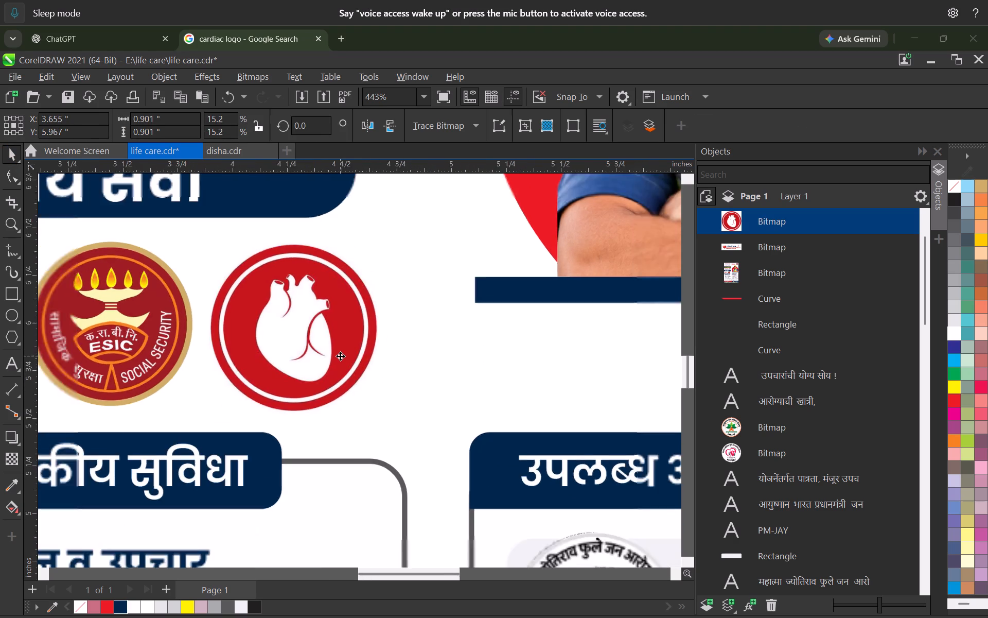
scroll(340, 356, down, 9)
key(Right)
key(Right)
key(Right)
key(Right)
key(Right)
key(Right)
key(Right)
key(Right)
key(Right)
key(Right)
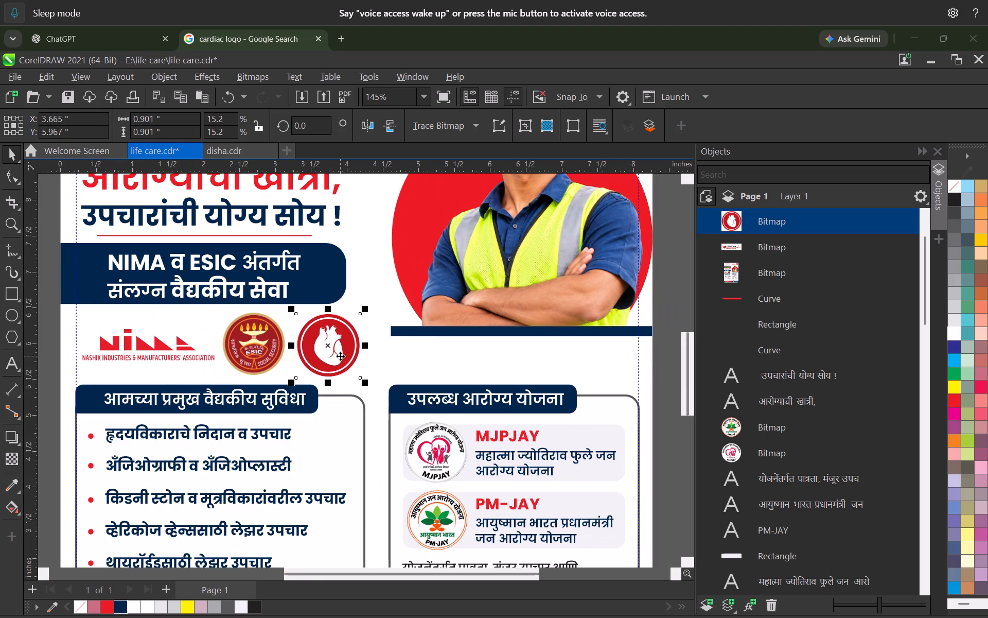
Examine the heart logo's size and spacing in the row with the NIMA and ESIC logos.
scroll(340, 356, down, 7)
click(496, 342)
scroll(394, 372, up, 6)
scroll(311, 373, down, 4)
middle_drag(311, 373, 368, 383)
scroll(365, 375, up, 10)
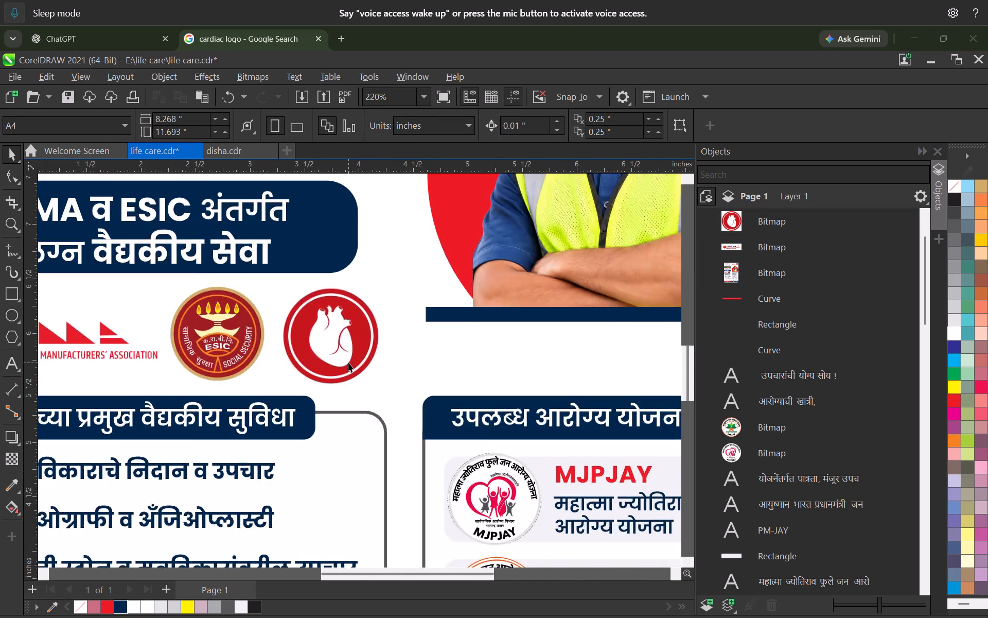
scroll(348, 363, up, 5)
scroll(351, 365, down, 10)
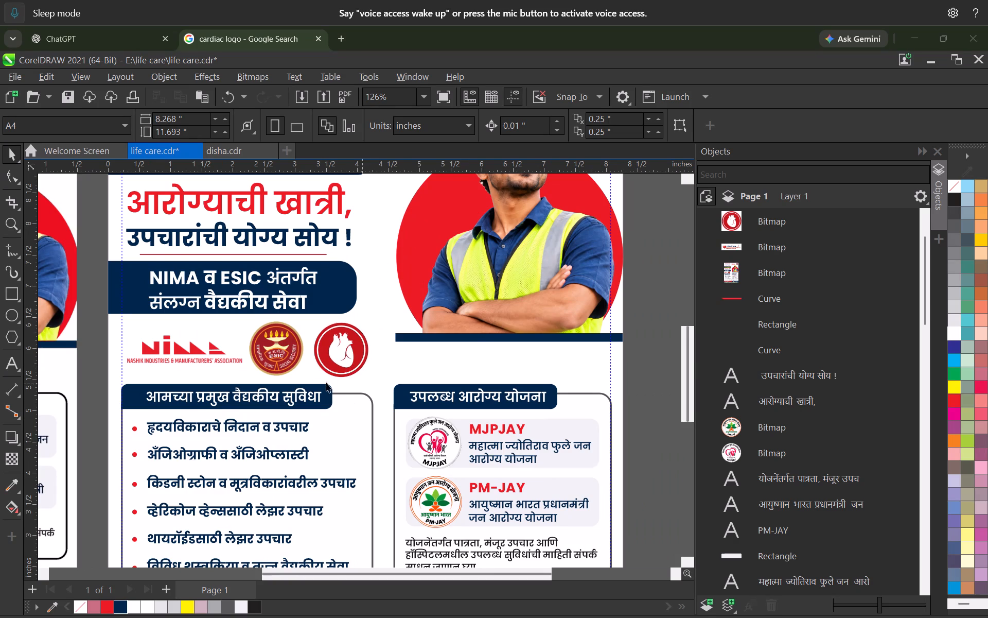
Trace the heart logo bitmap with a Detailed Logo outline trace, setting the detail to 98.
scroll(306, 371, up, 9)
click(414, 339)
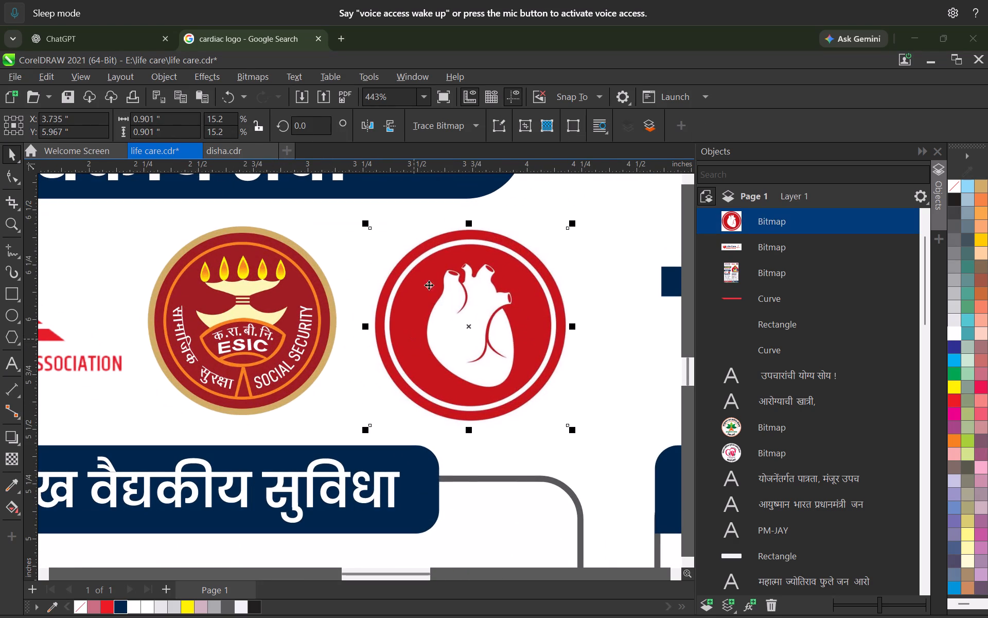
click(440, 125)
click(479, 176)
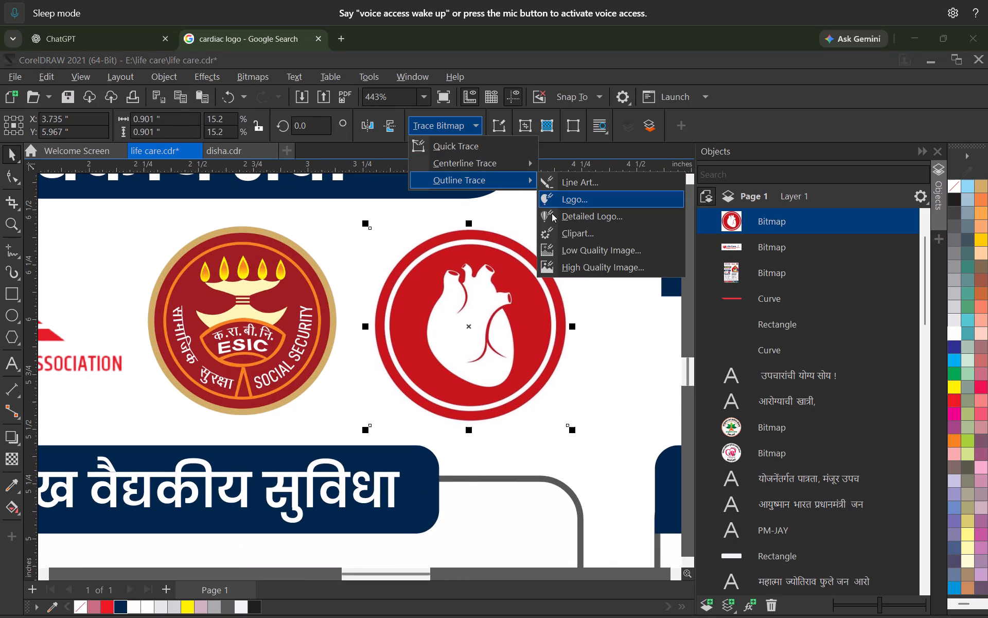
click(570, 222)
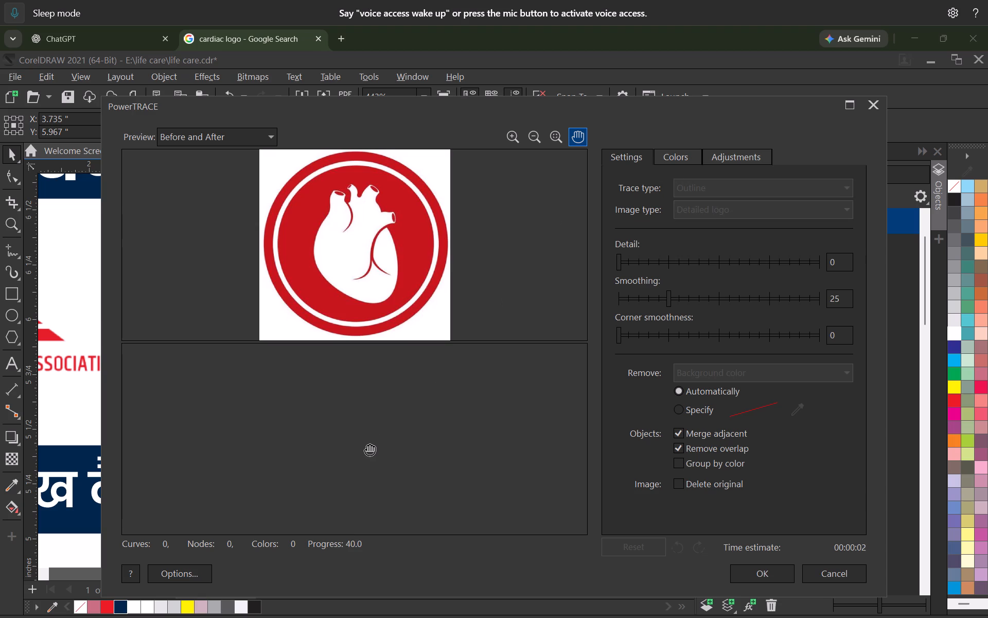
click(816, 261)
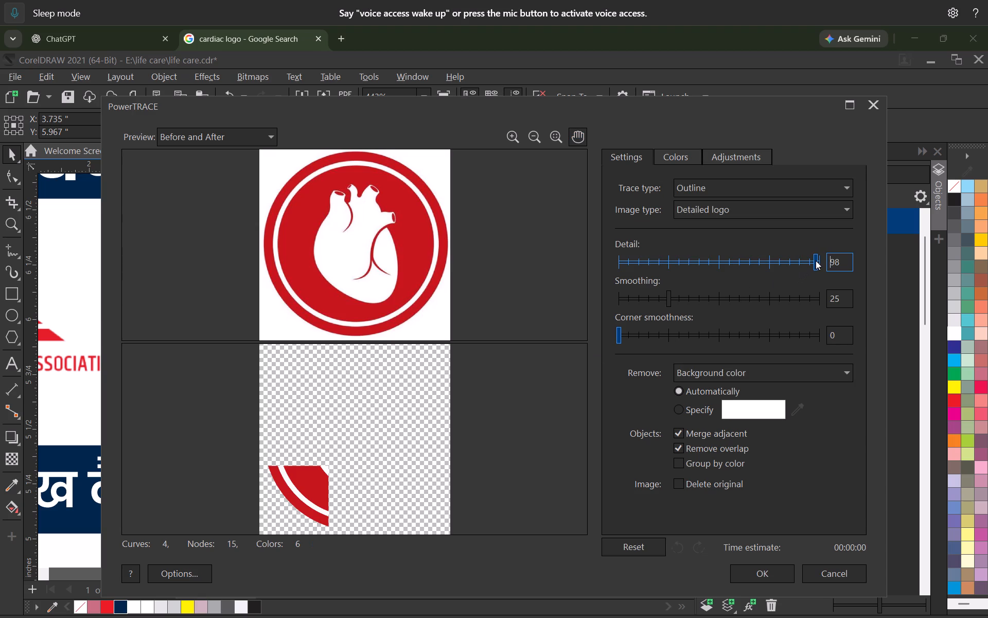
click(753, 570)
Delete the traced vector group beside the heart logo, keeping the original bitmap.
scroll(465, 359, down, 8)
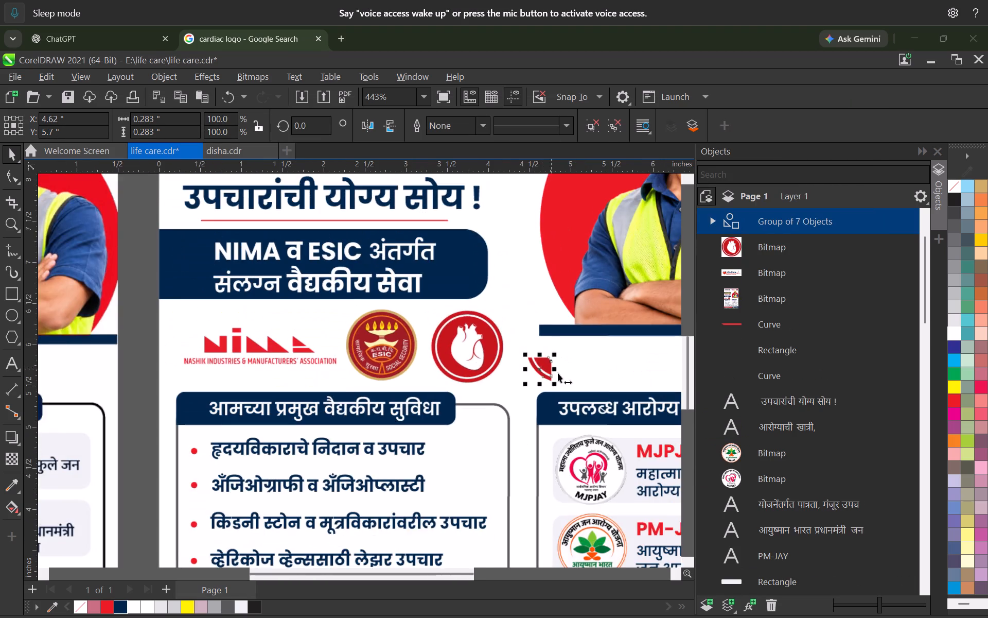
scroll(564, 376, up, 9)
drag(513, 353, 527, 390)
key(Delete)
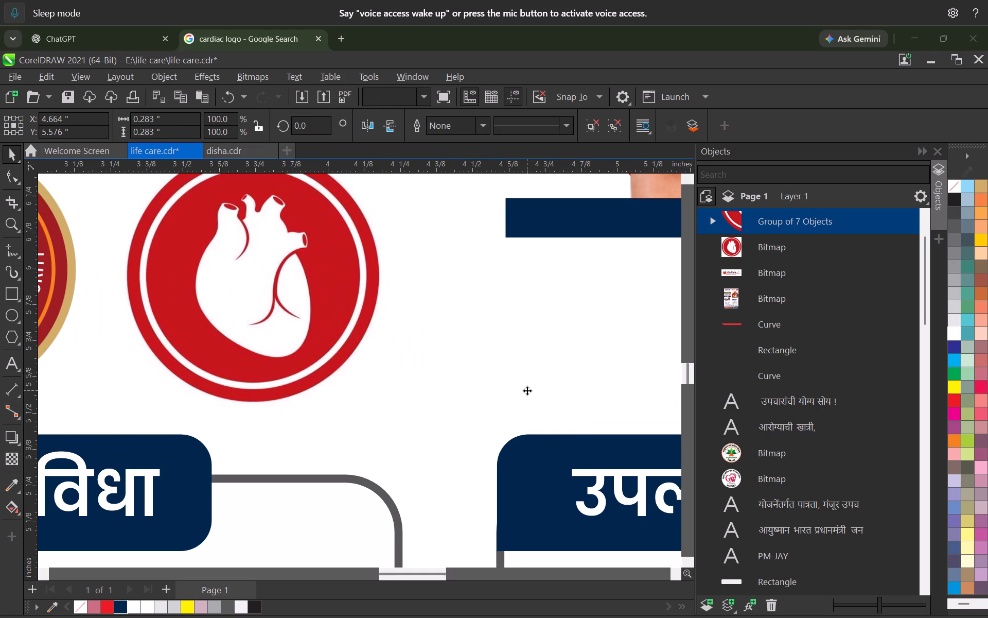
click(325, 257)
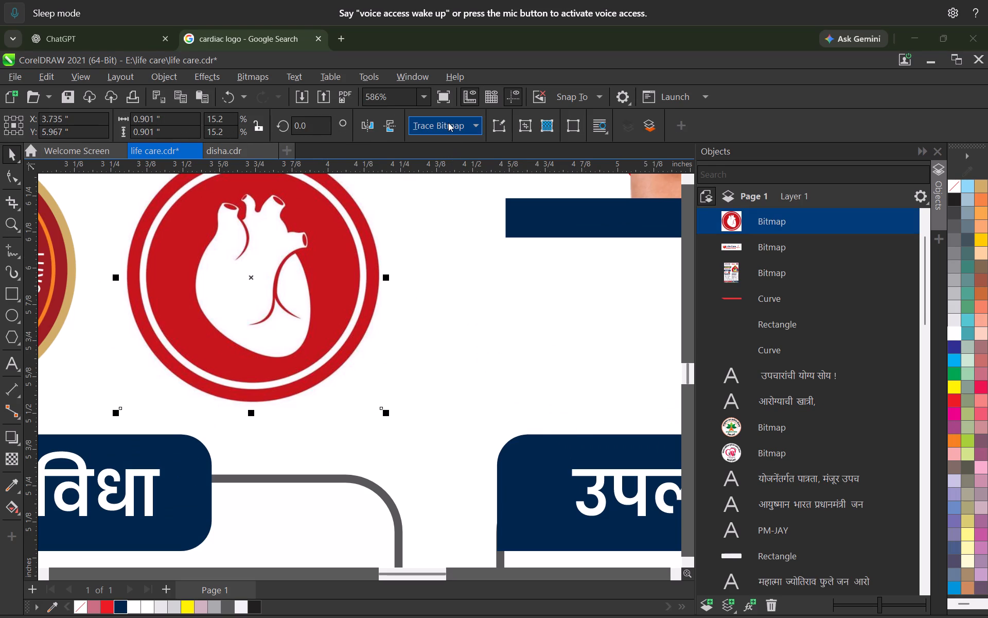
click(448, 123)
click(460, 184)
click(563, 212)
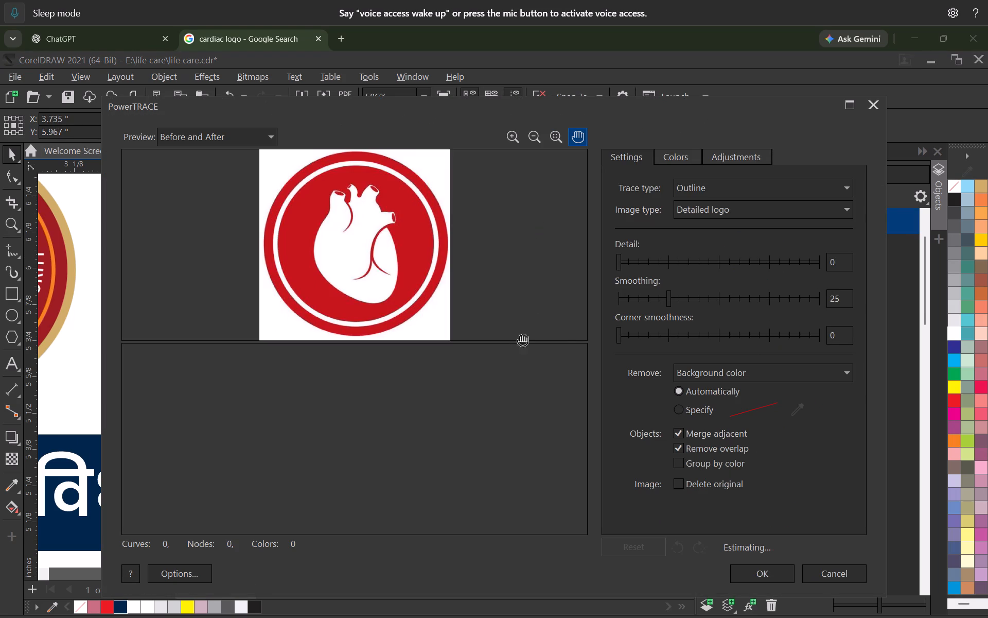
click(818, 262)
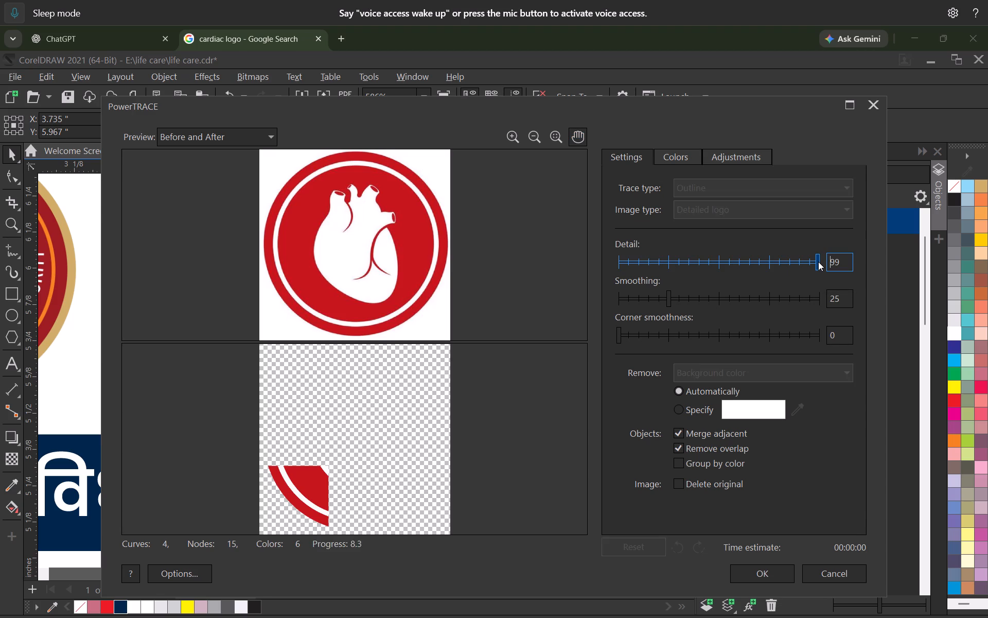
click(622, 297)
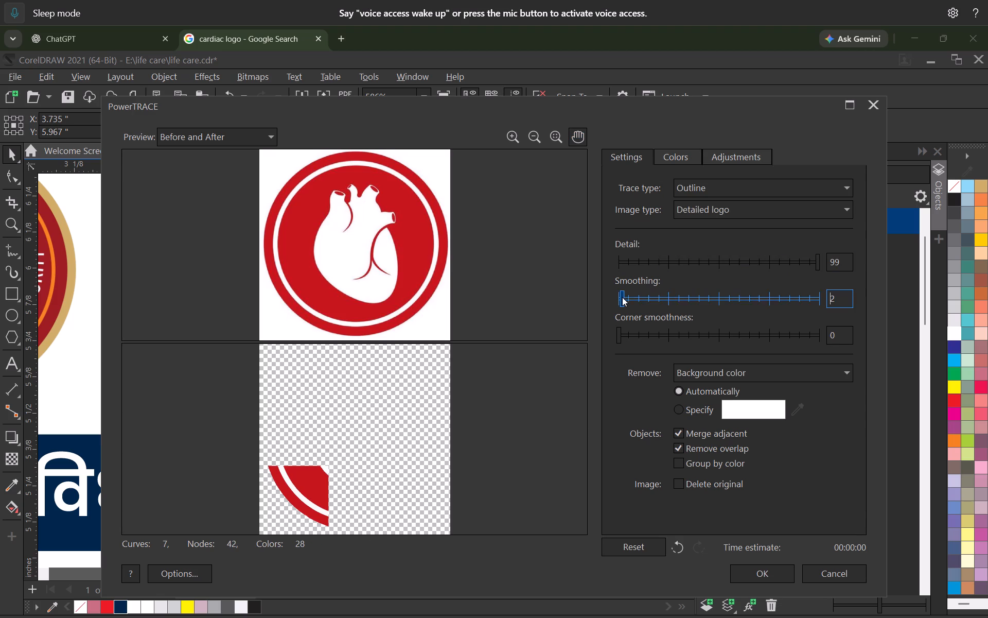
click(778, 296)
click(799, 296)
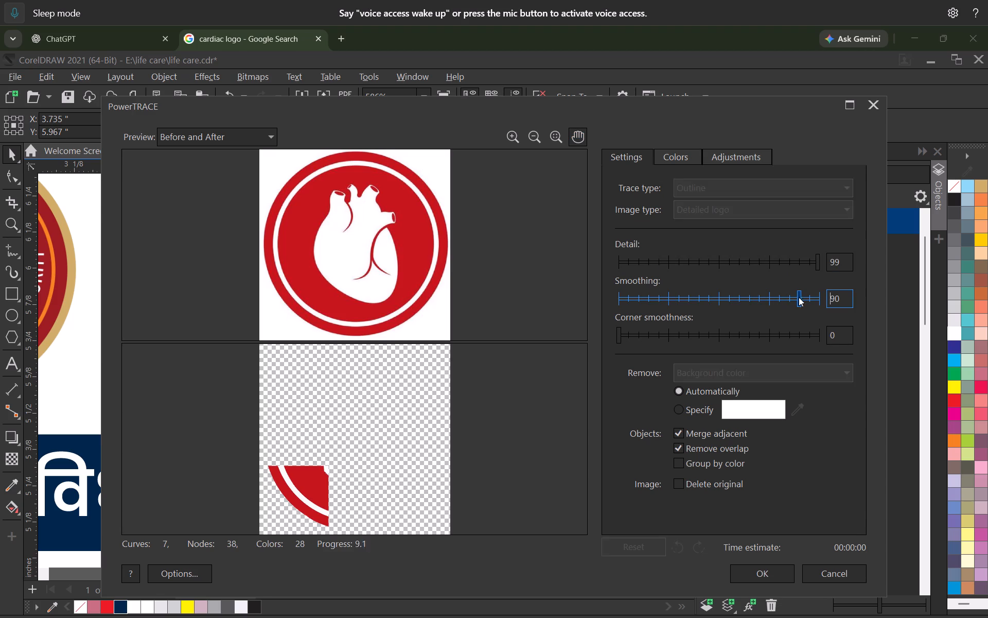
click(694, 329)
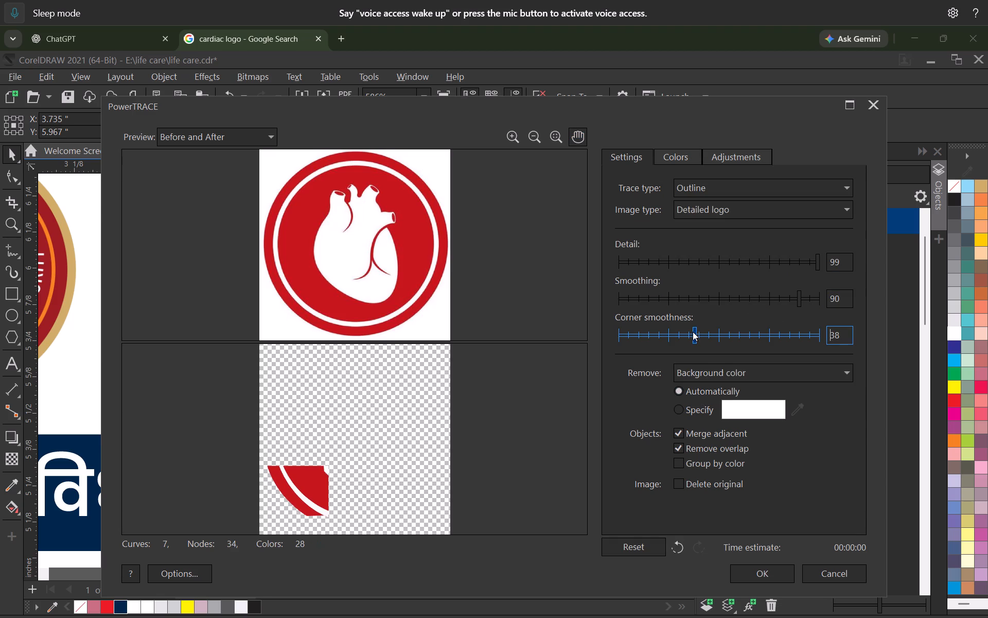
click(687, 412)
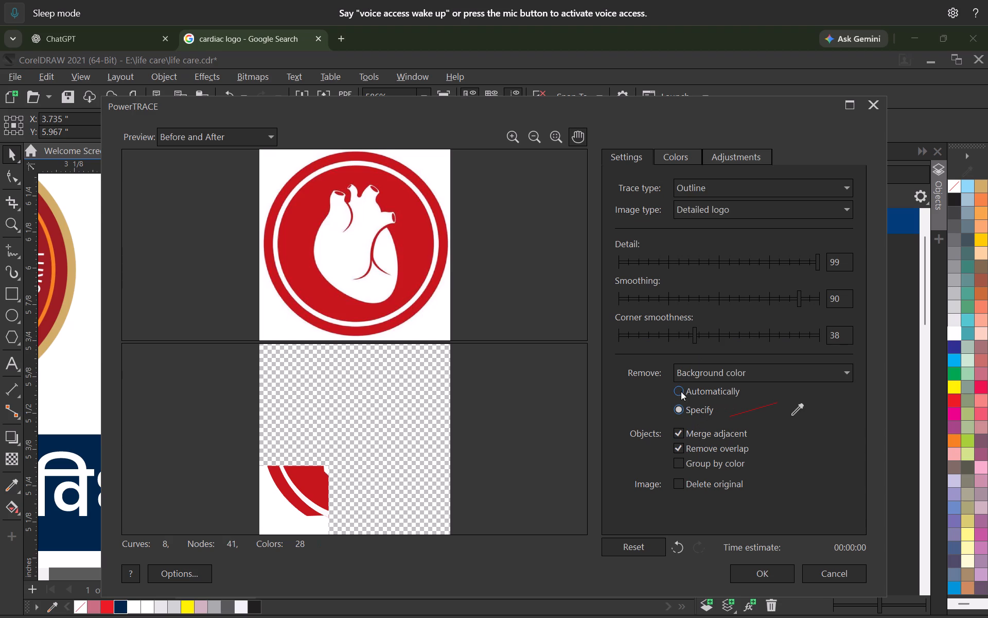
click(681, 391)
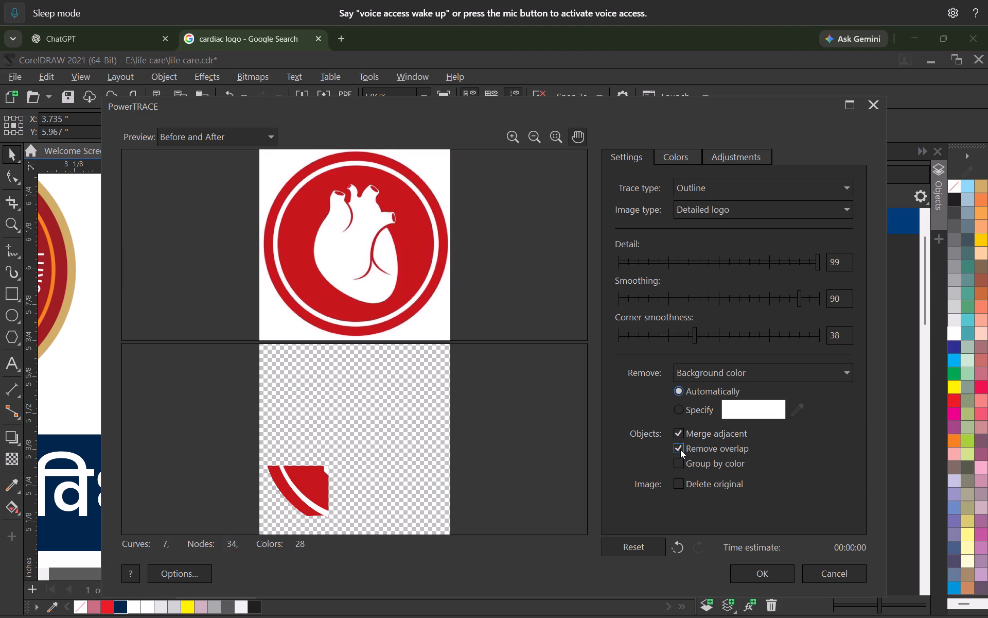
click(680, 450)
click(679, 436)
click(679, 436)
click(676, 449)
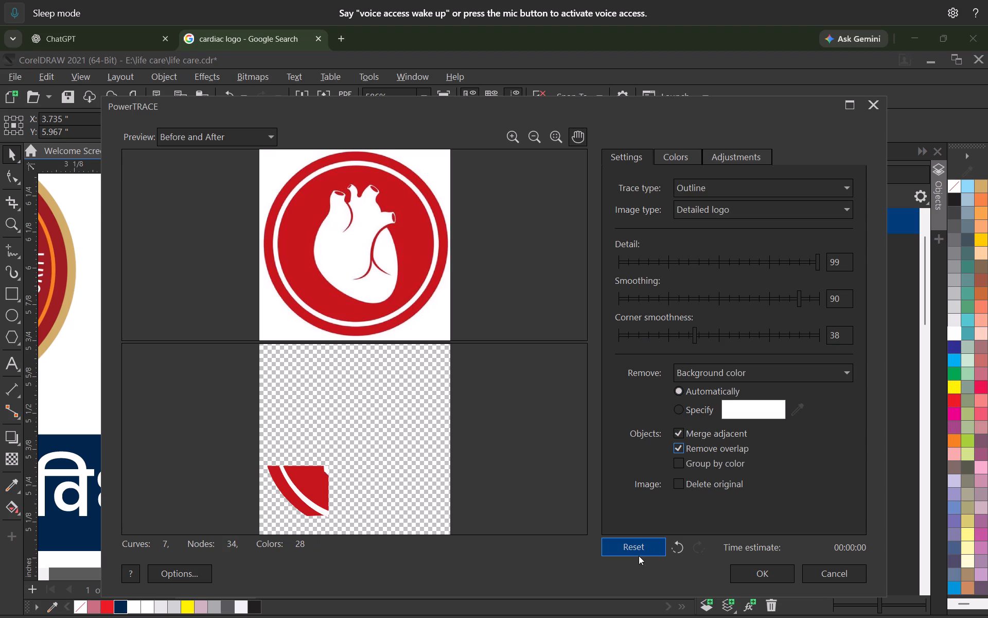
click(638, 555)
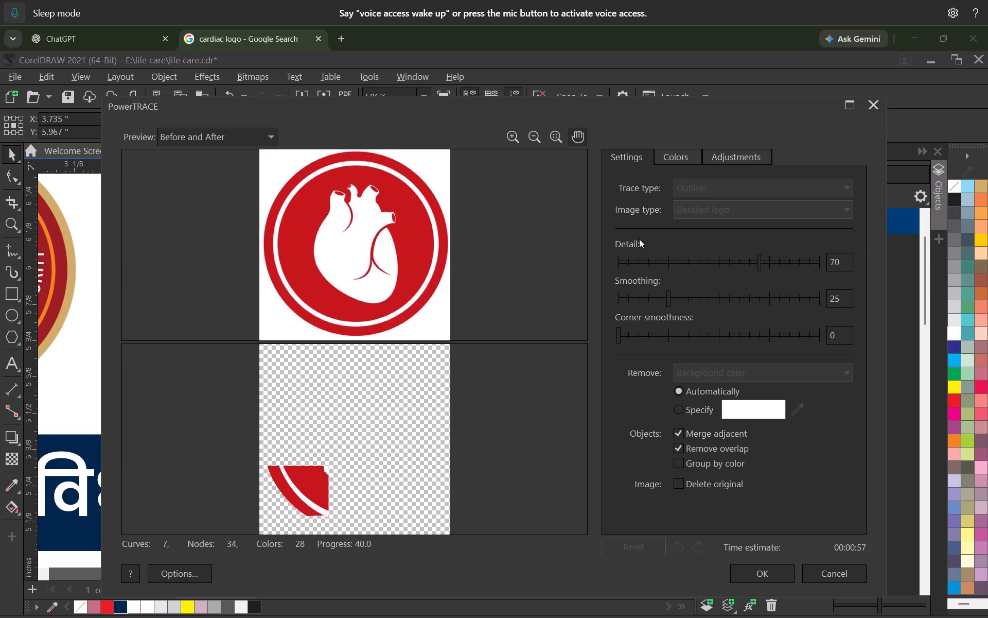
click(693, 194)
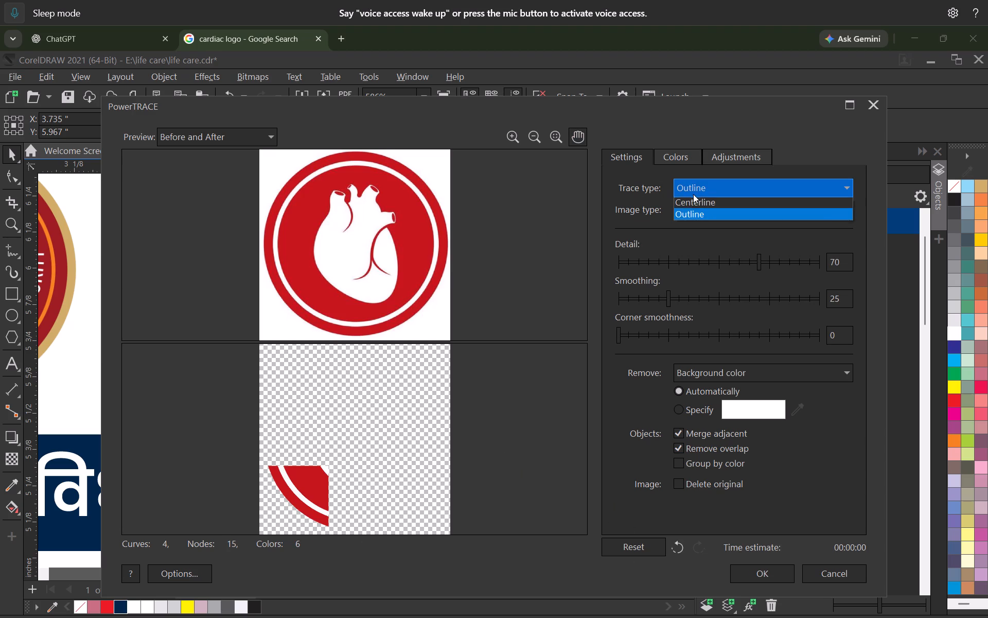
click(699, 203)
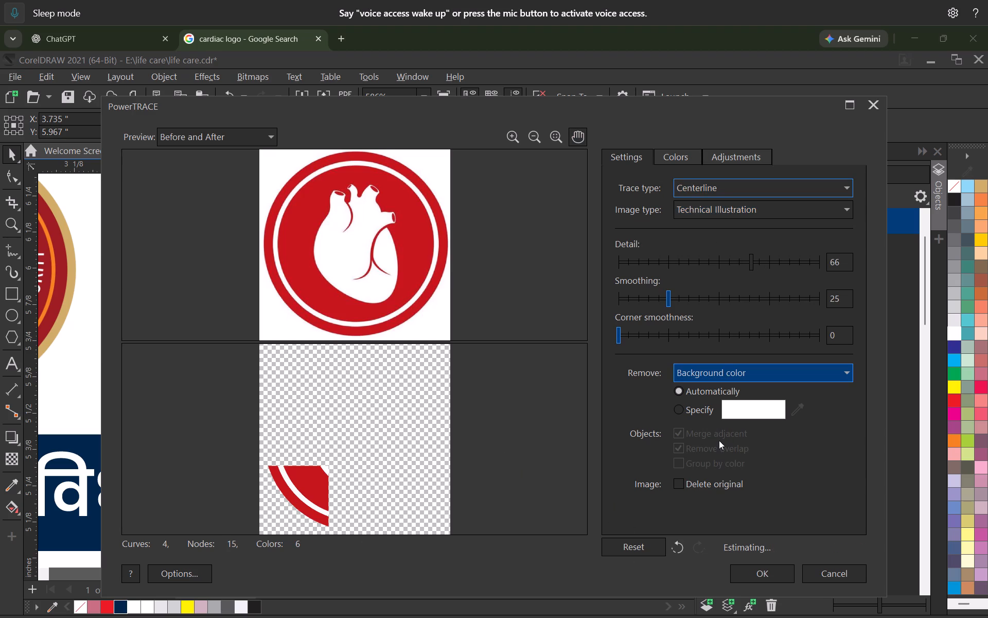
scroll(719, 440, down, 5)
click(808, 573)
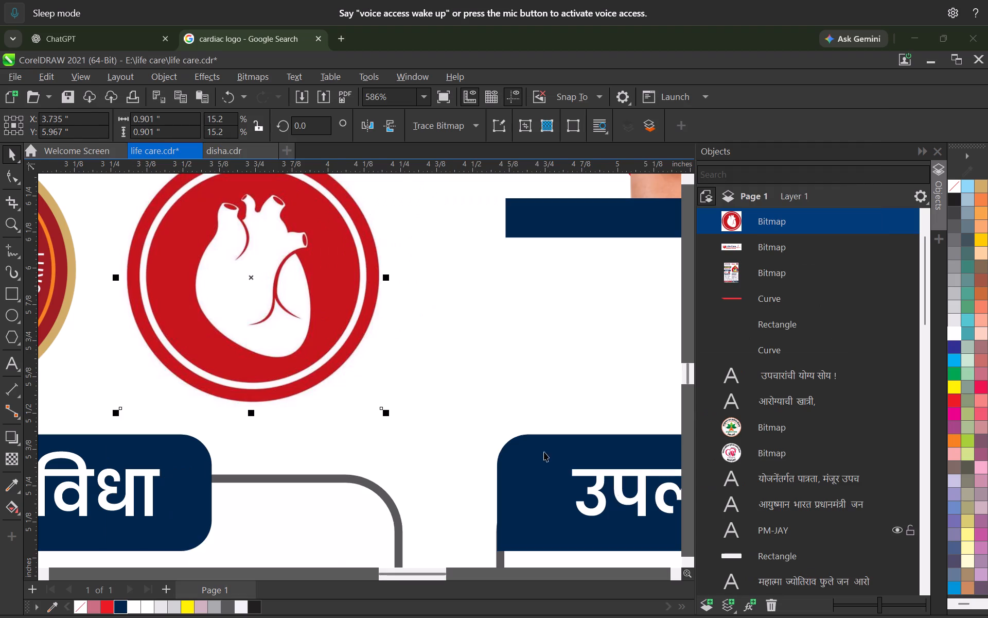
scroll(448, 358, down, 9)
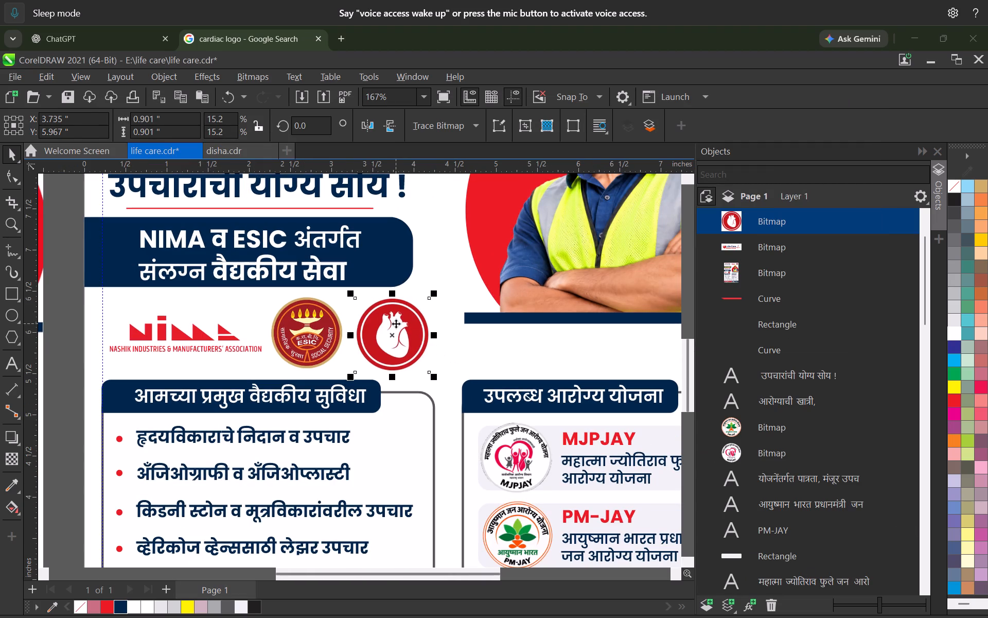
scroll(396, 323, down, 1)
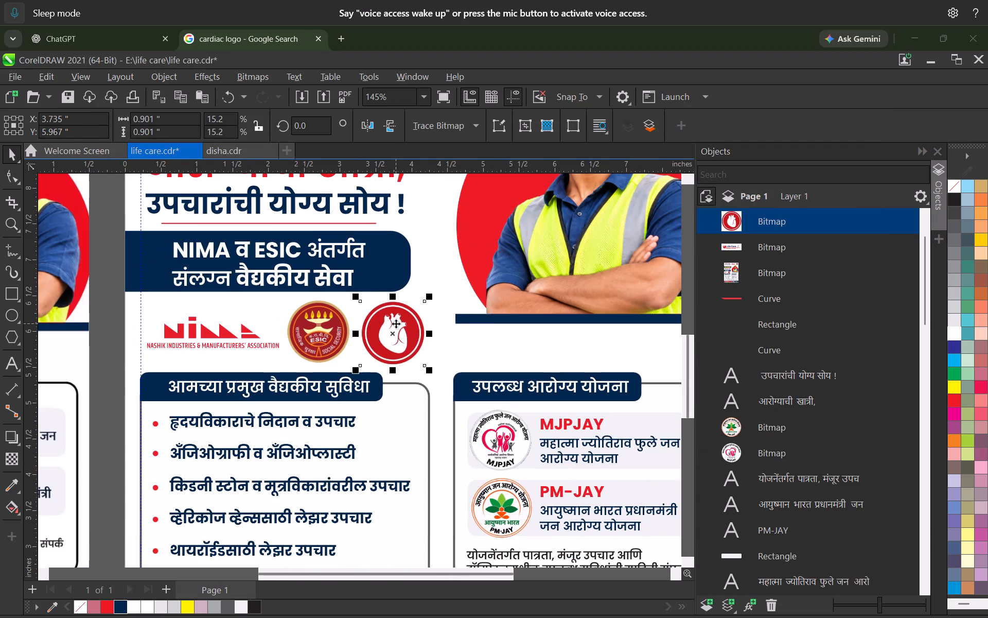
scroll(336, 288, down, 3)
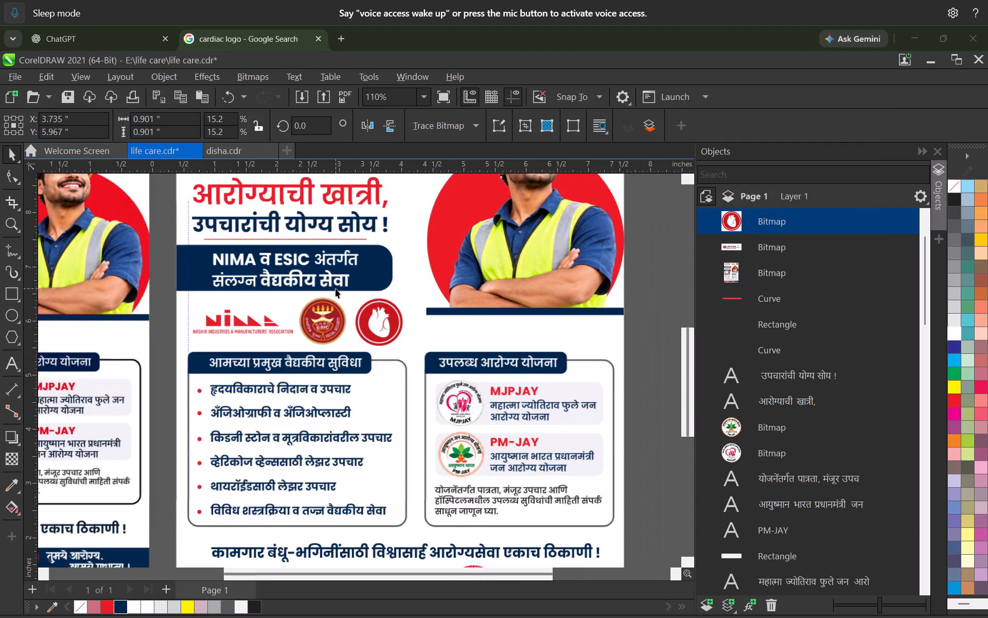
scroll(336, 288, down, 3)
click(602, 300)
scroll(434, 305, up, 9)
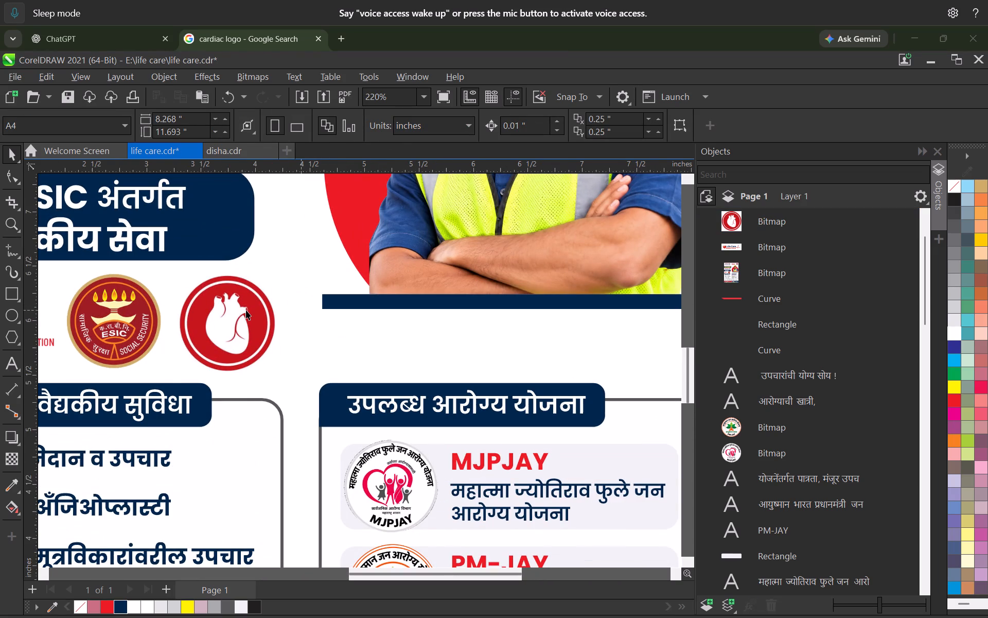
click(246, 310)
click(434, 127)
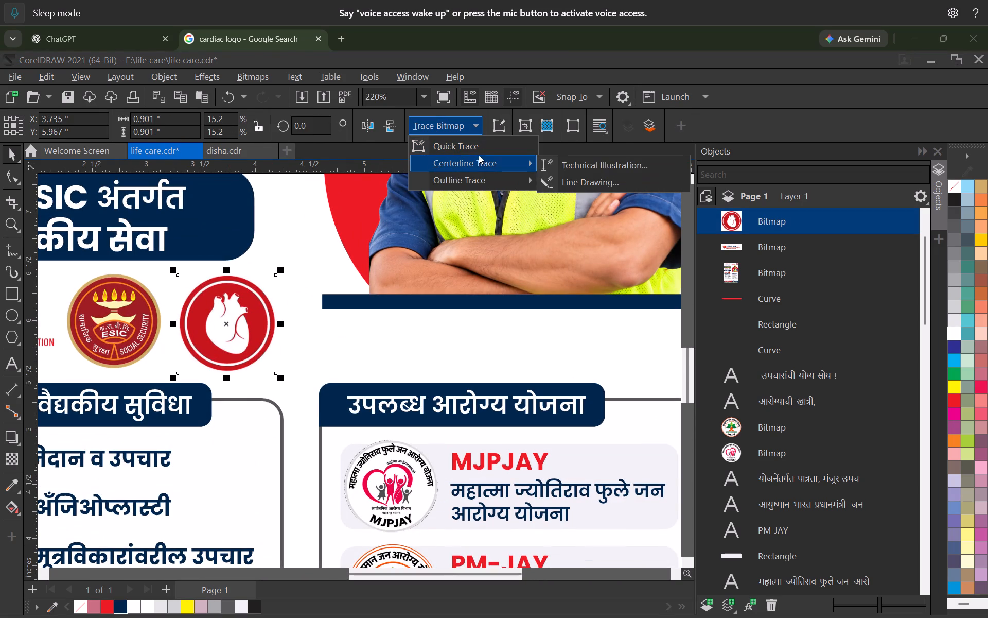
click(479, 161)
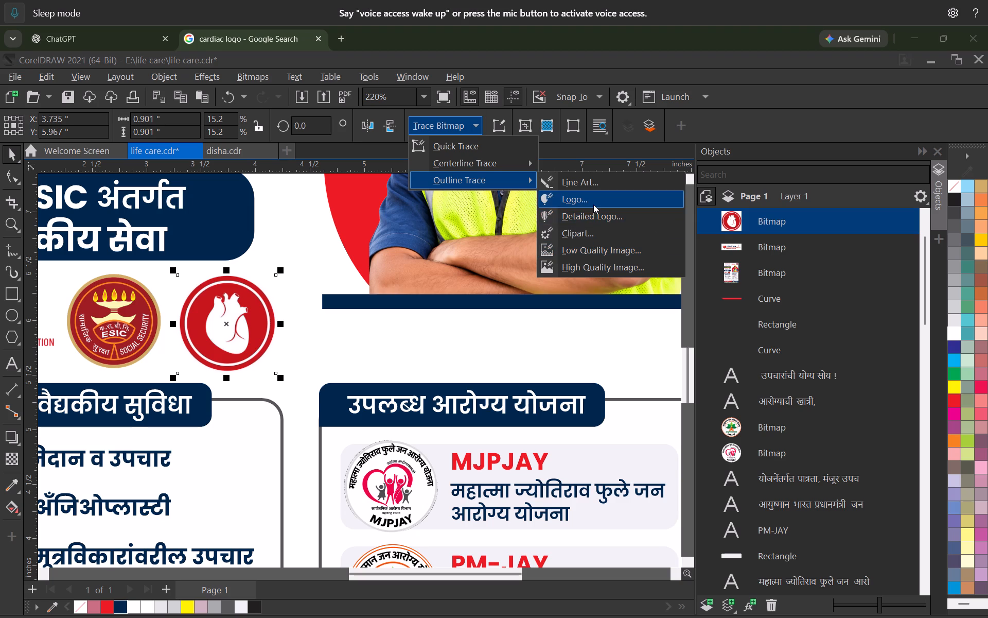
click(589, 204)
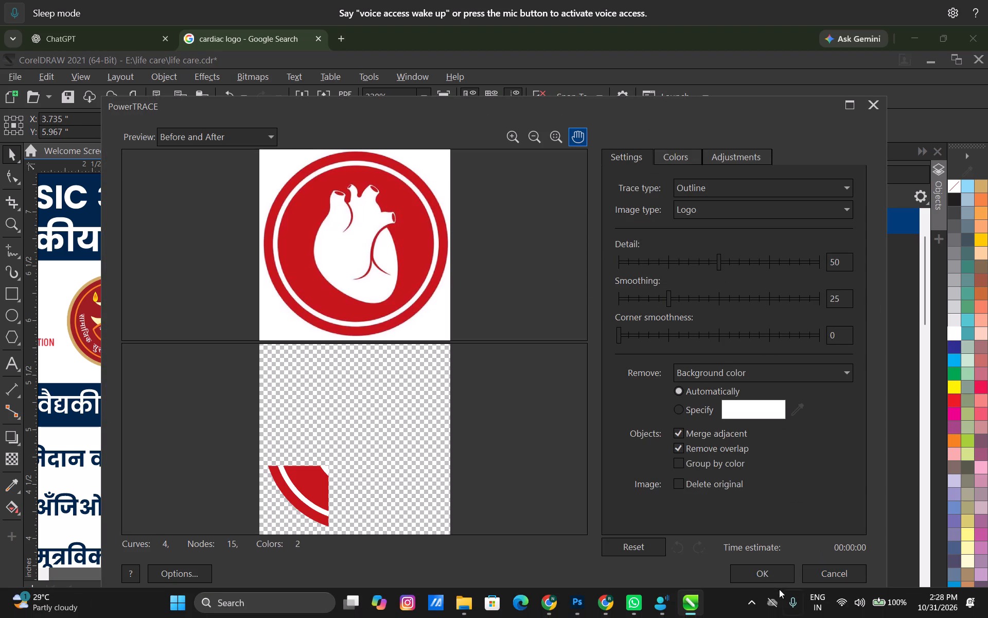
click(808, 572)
Save the flyer document with the heart logo kept as a bitmap.
scroll(377, 467, down, 5)
scroll(255, 365, down, 3)
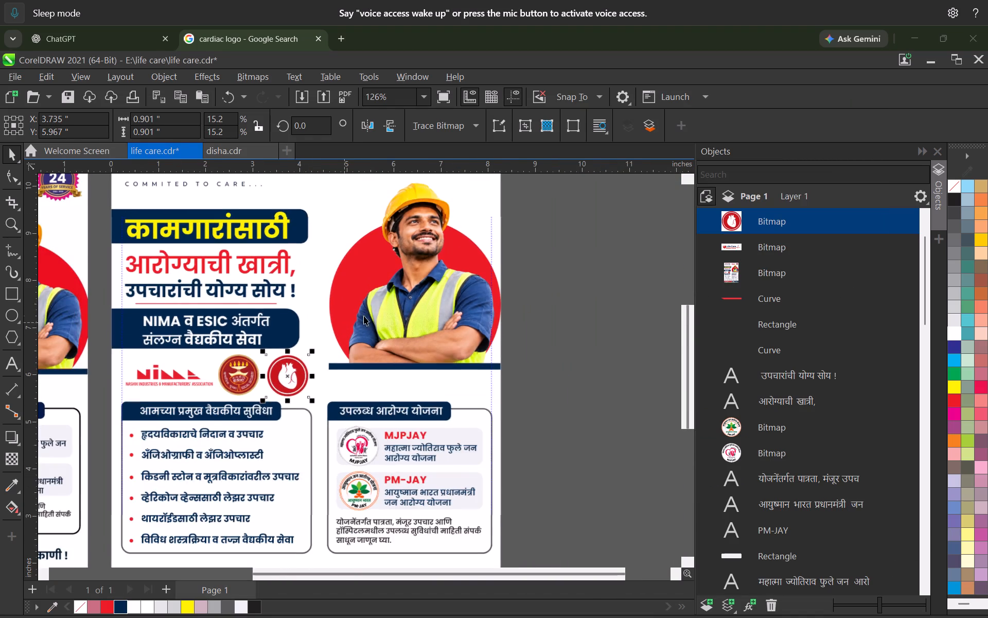
scroll(367, 319, down, 2)
click(499, 312)
scroll(429, 333, down, 4)
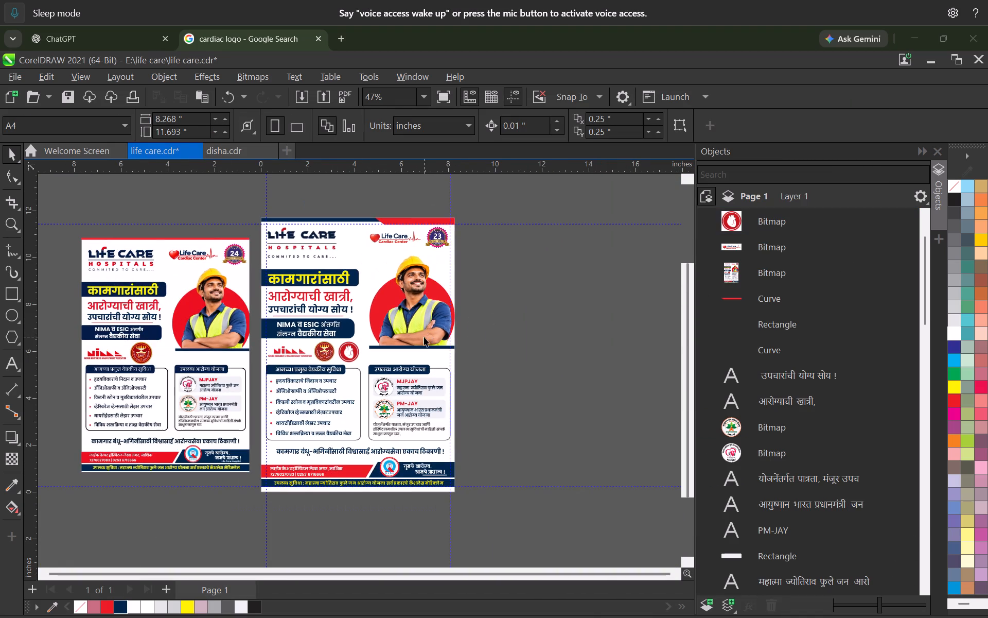
middle_drag(402, 297, 374, 394)
scroll(379, 307, up, 7)
key(ctrl+s)
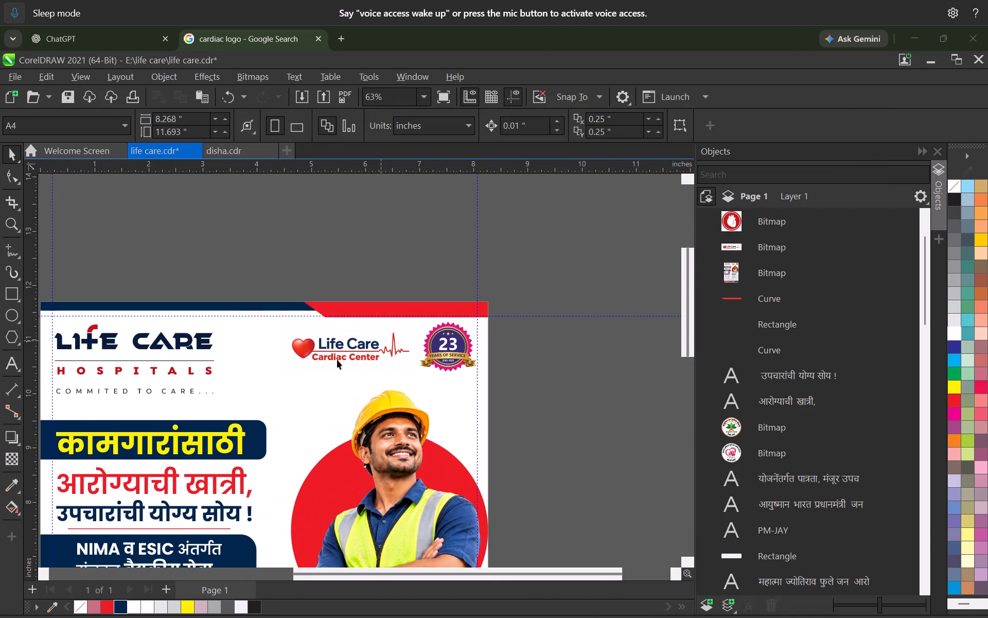
Enlarge the Life Care Cardiac Center logo and the 23 Years of Service badge together to about 3.699 x 0.945 inches.
click(353, 344)
shift+click(427, 345)
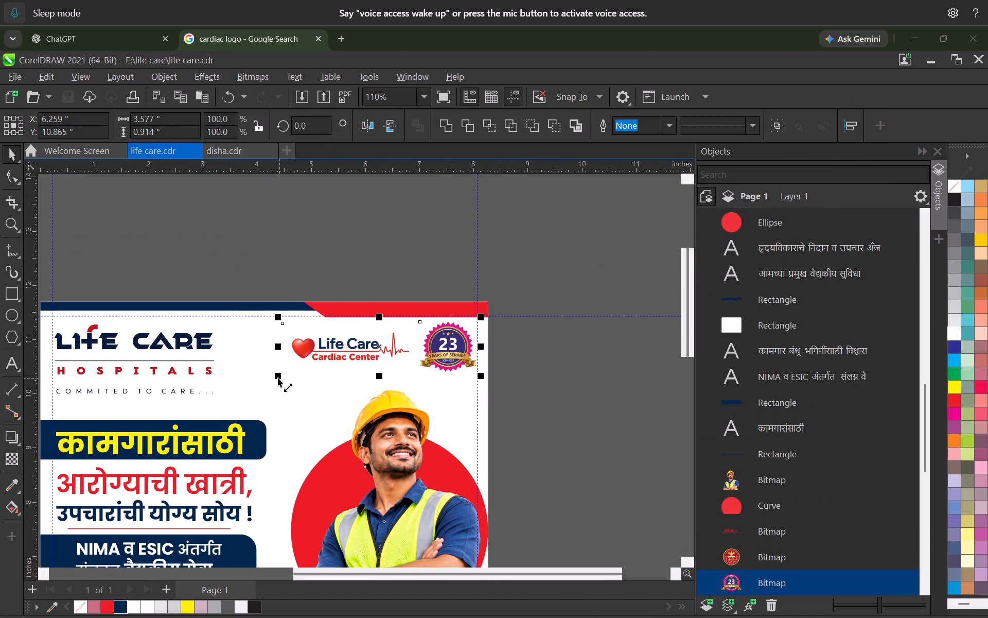
drag(278, 377, 271, 383)
scroll(282, 380, down, 5)
middle_drag(286, 382, 312, 304)
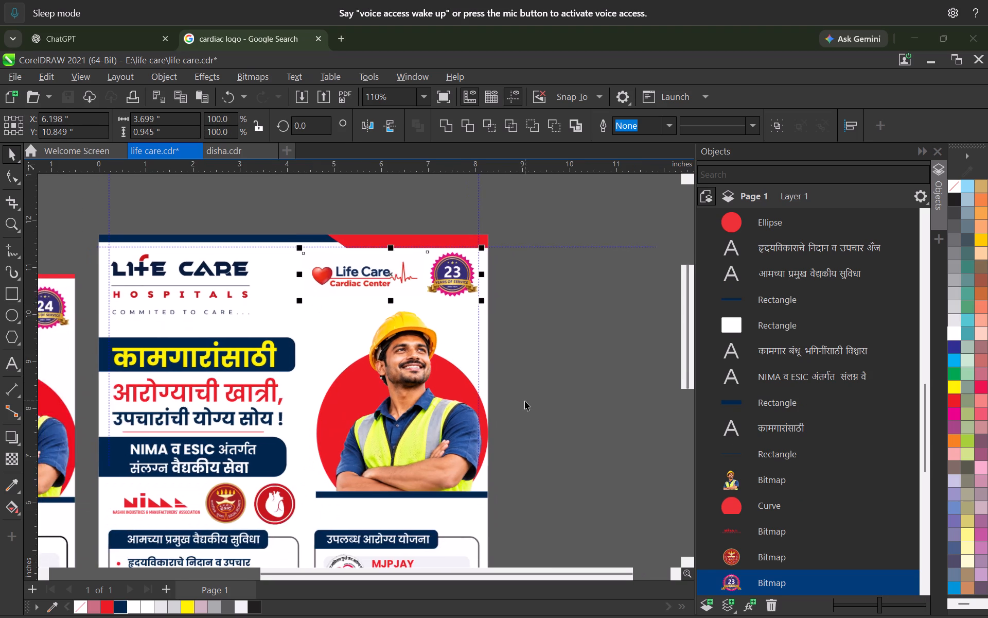
click(525, 401)
Save the flyer with the enlarged header logo and badge.
middle_drag(317, 467, 376, 352)
middle_drag(292, 443, 288, 302)
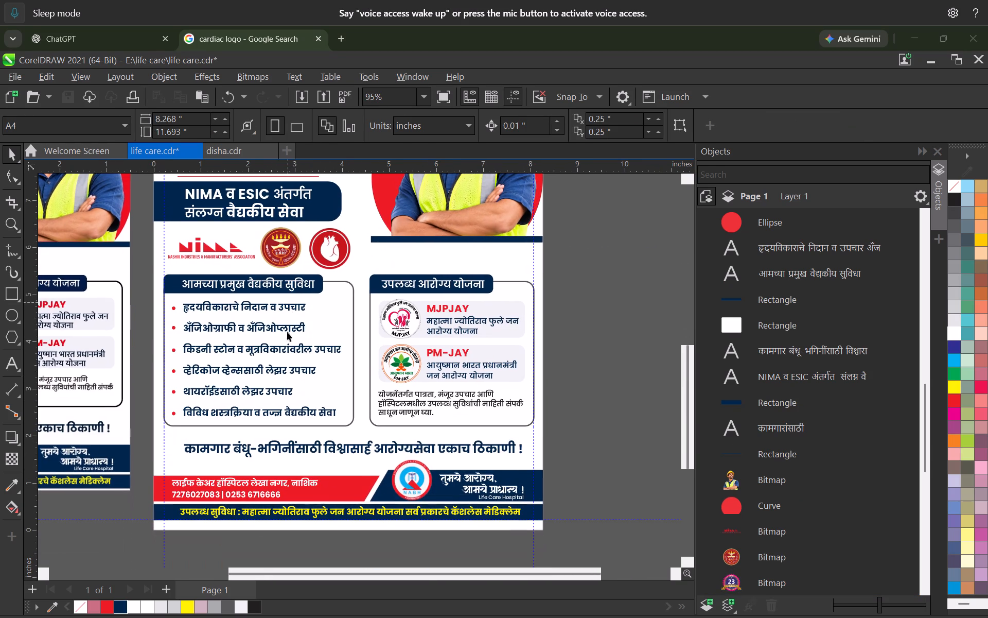
middle_drag(288, 412, 266, 442)
scroll(269, 438, down, 3)
click(158, 348)
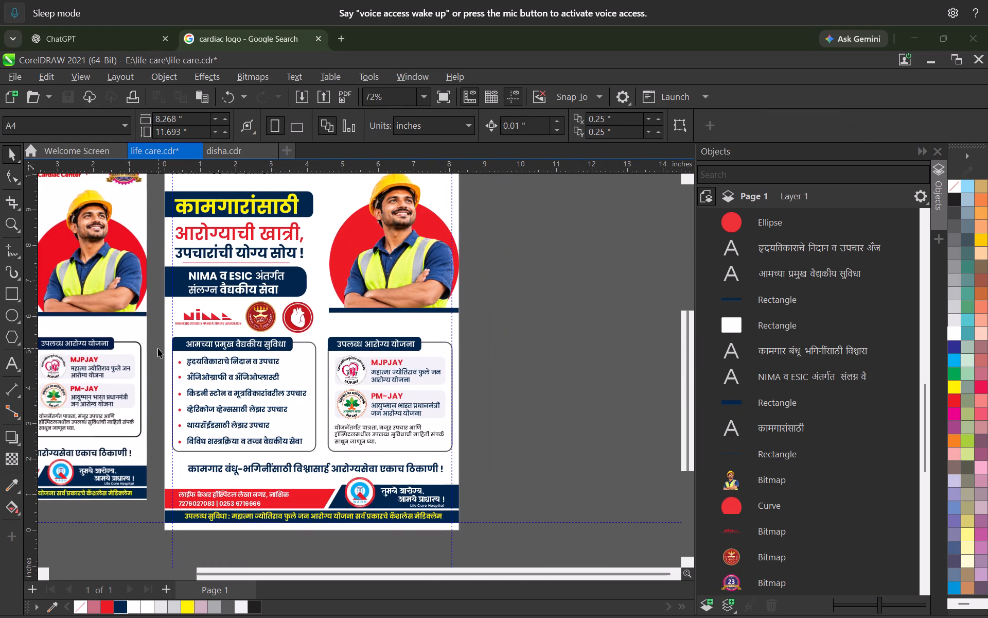
key(ctrl+s)
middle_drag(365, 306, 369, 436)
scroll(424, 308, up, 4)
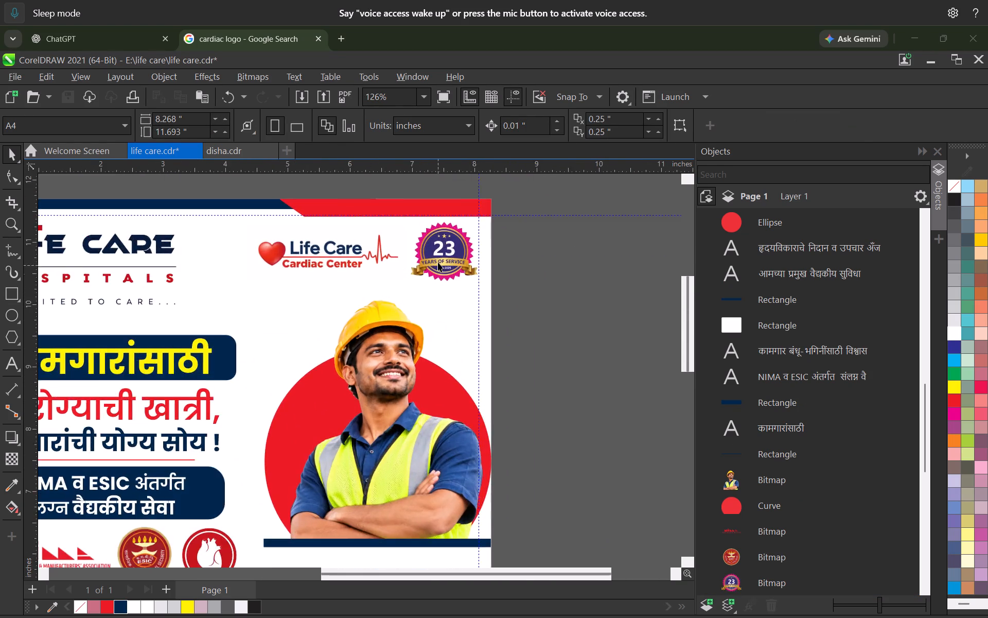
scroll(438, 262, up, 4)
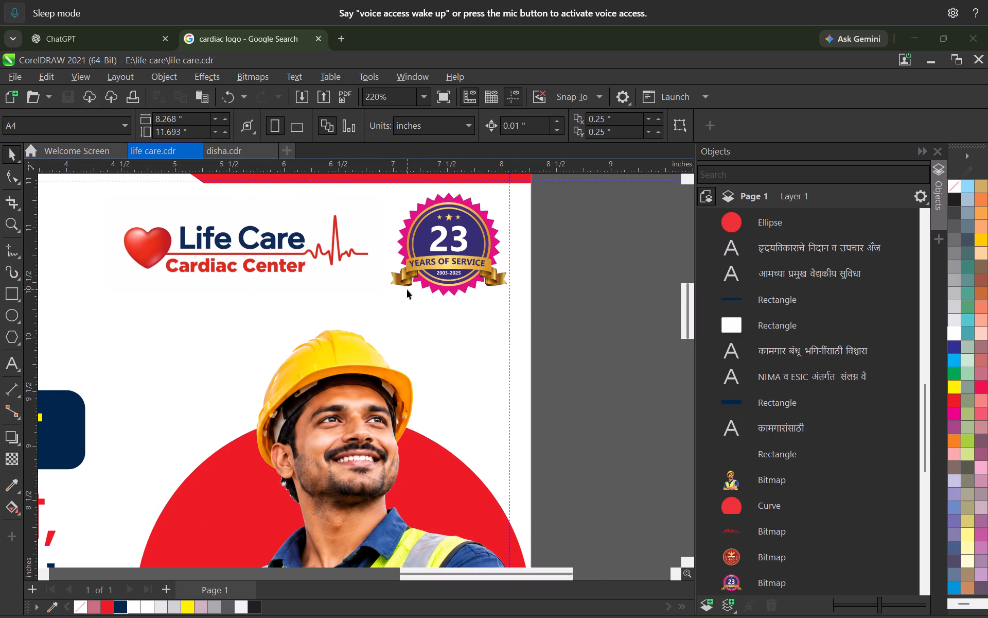
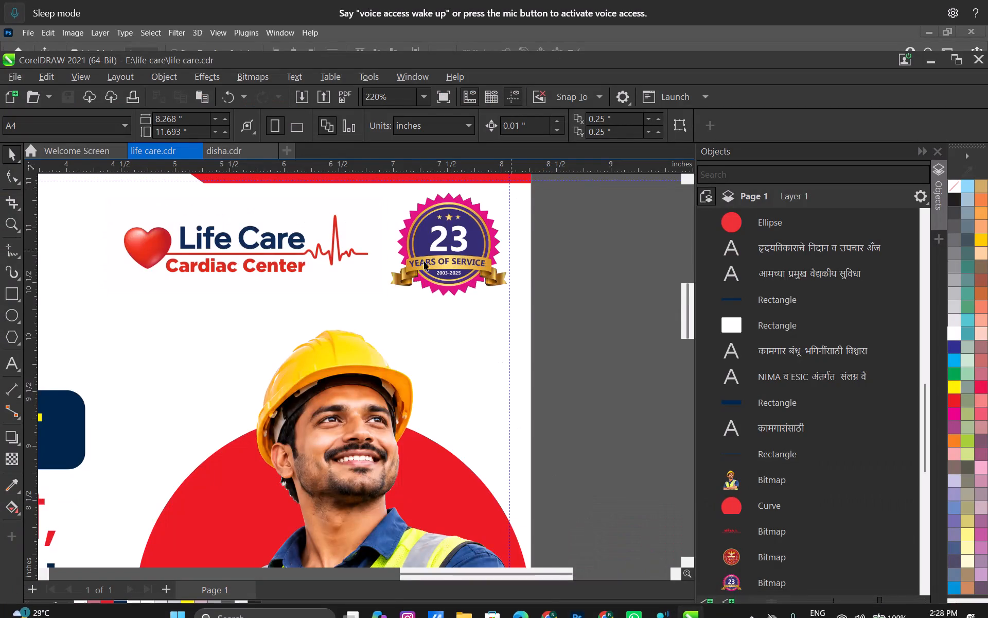
Draw a rectangle of about 0.379 x 0.262 inches covering the number 23 on the Years of Service badge.
scroll(424, 261, up, 7)
middle_drag(479, 241, 401, 393)
scroll(461, 342, up, 4)
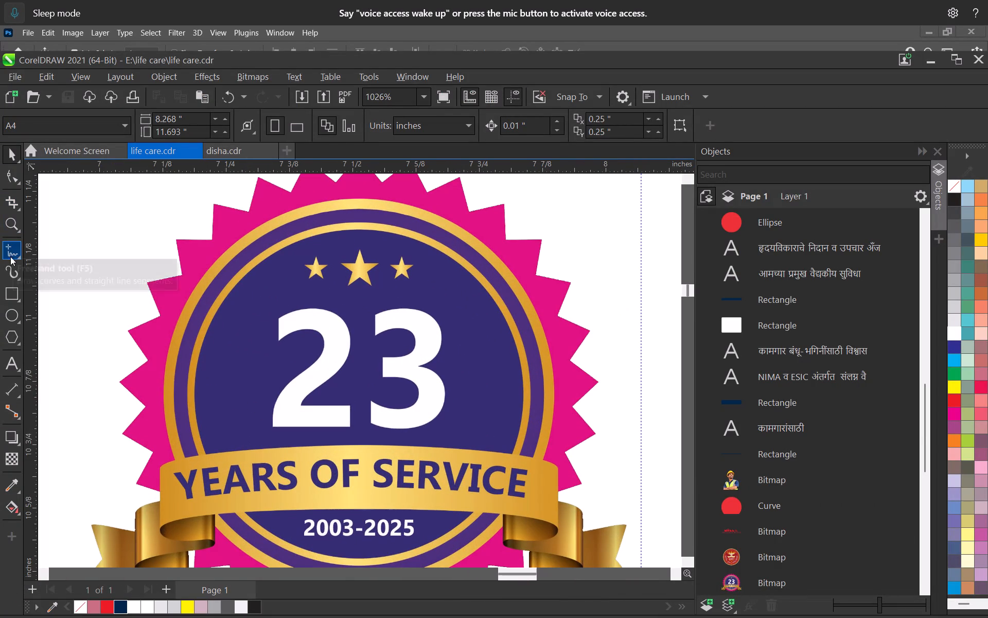
click(15, 290)
drag(263, 302, 347, 349)
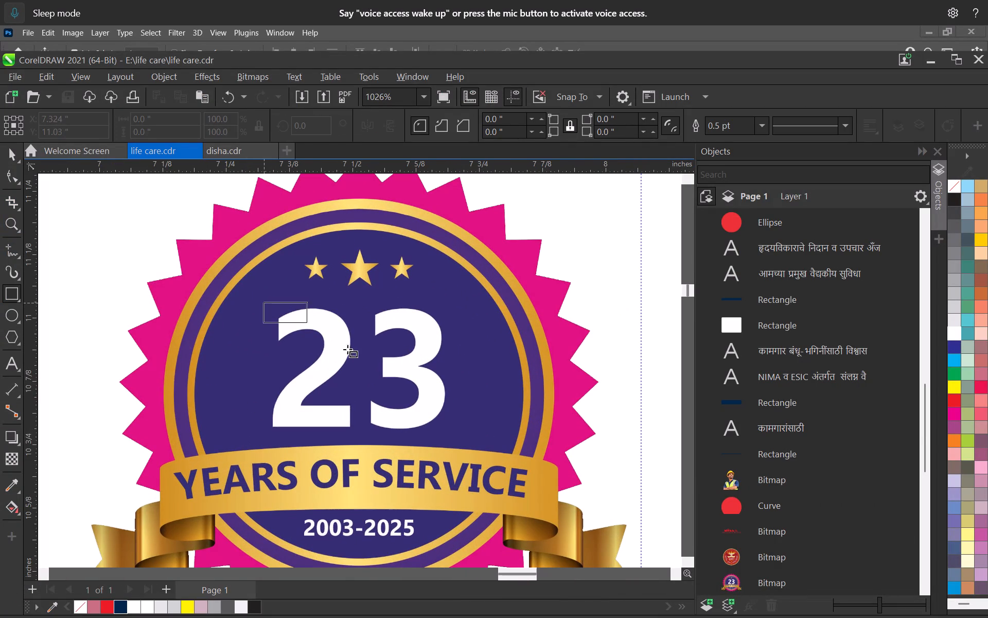
drag(347, 349, 455, 435)
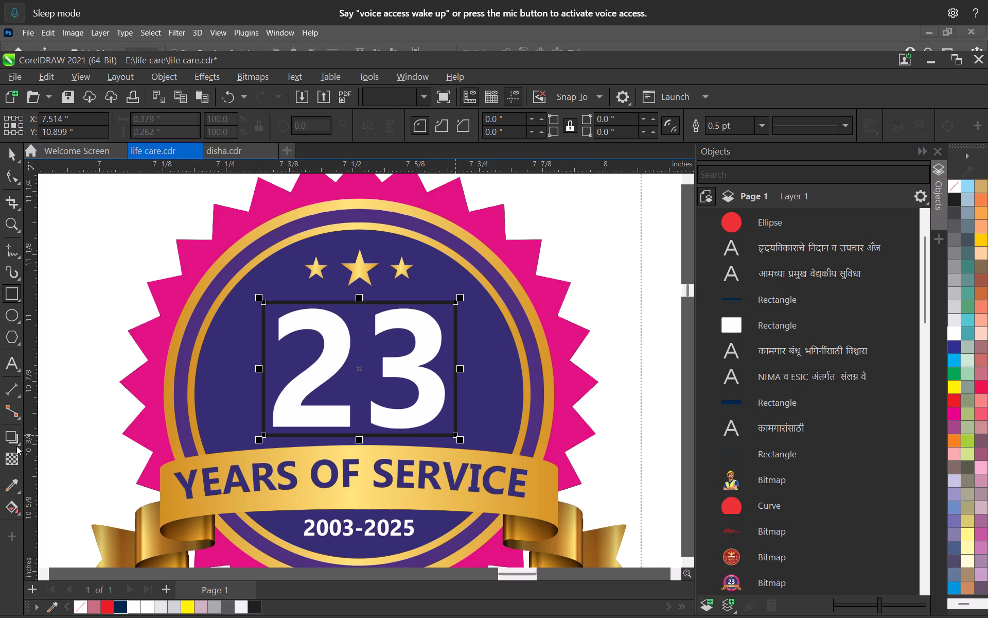
Fill the covering rectangle with the purple sampled from the badge's centre and remove its outline.
click(7, 481)
click(226, 391)
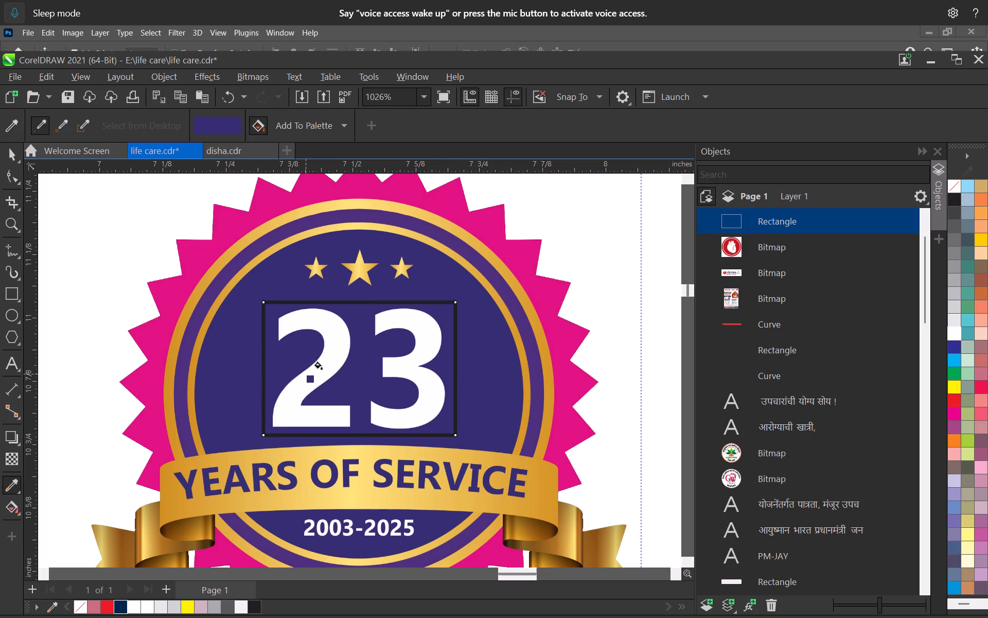
click(321, 364)
right_click(950, 185)
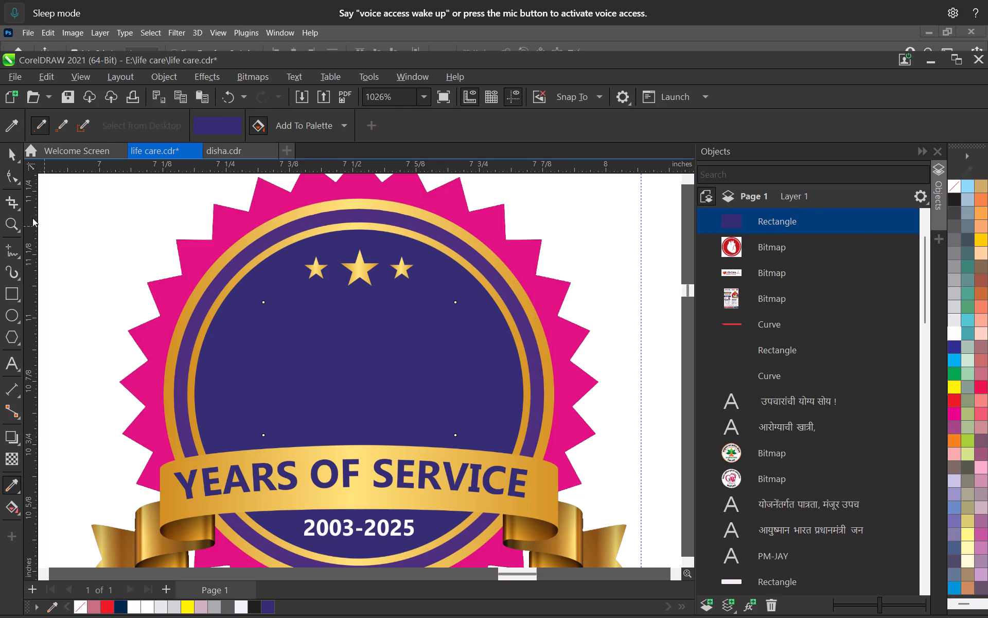
click(13, 164)
scroll(319, 306, down, 9)
click(531, 337)
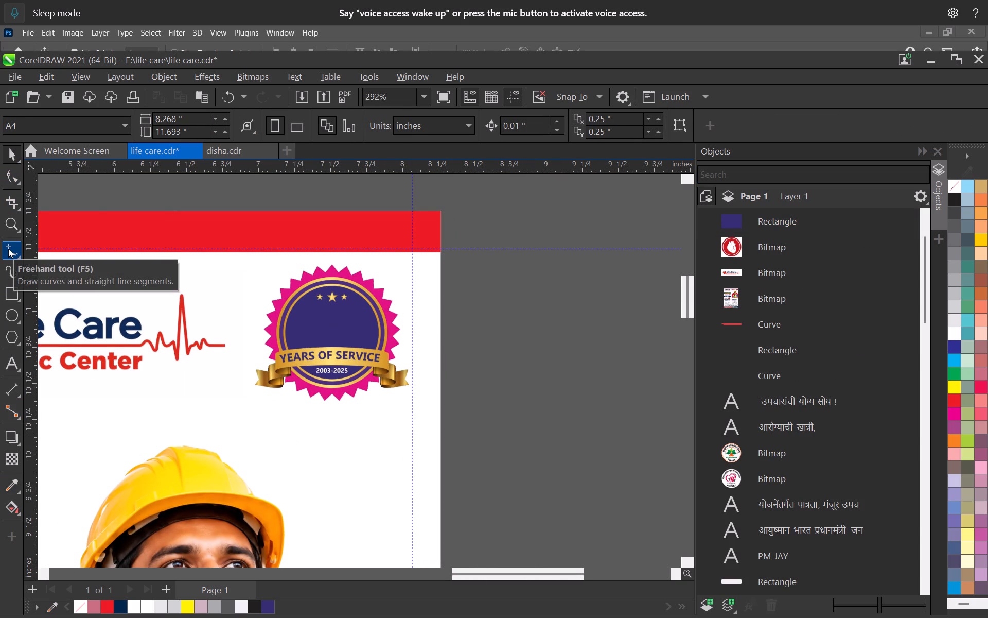
Add the text "24" in 24 pt Arial on the badge, centred between the stars and the ribbon.
click(13, 363)
scroll(369, 329, up, 4)
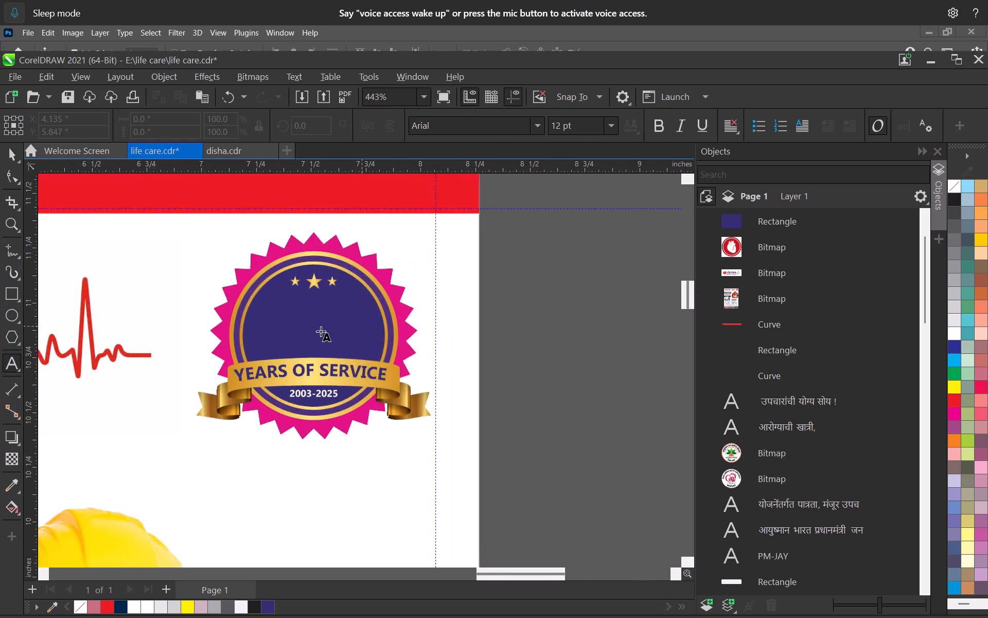
scroll(321, 331, up, 2)
click(266, 327)
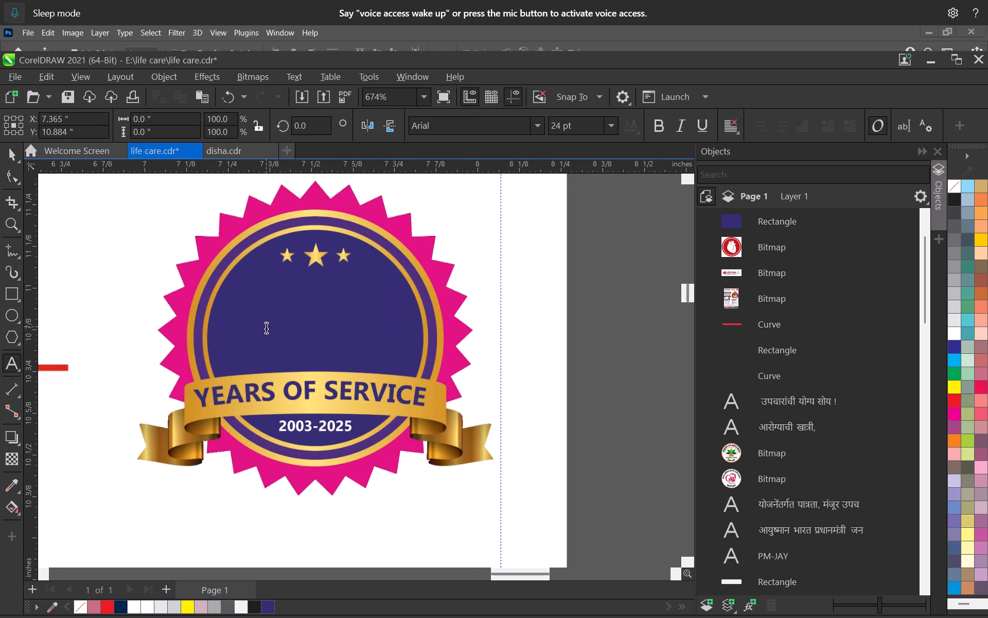
text(24)
click(8, 157)
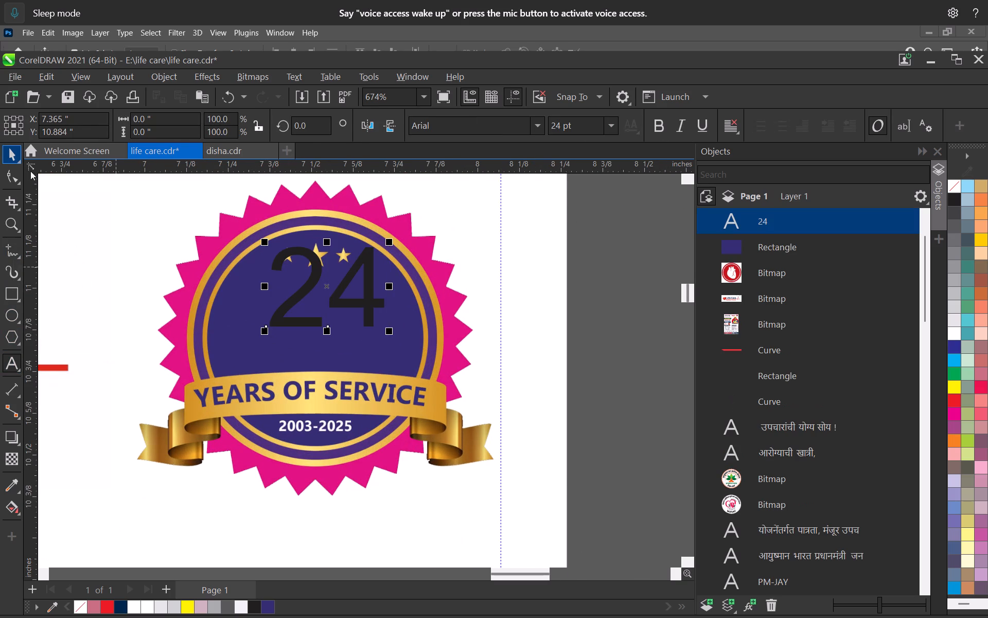
scroll(276, 284, up, 3)
drag(304, 305, 281, 346)
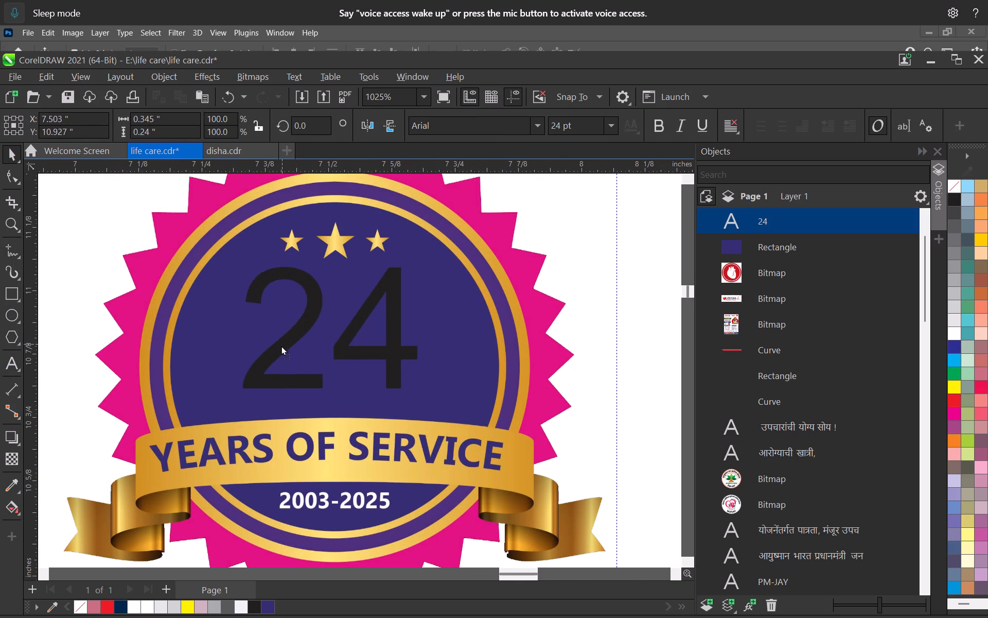
drag(281, 346, 280, 347)
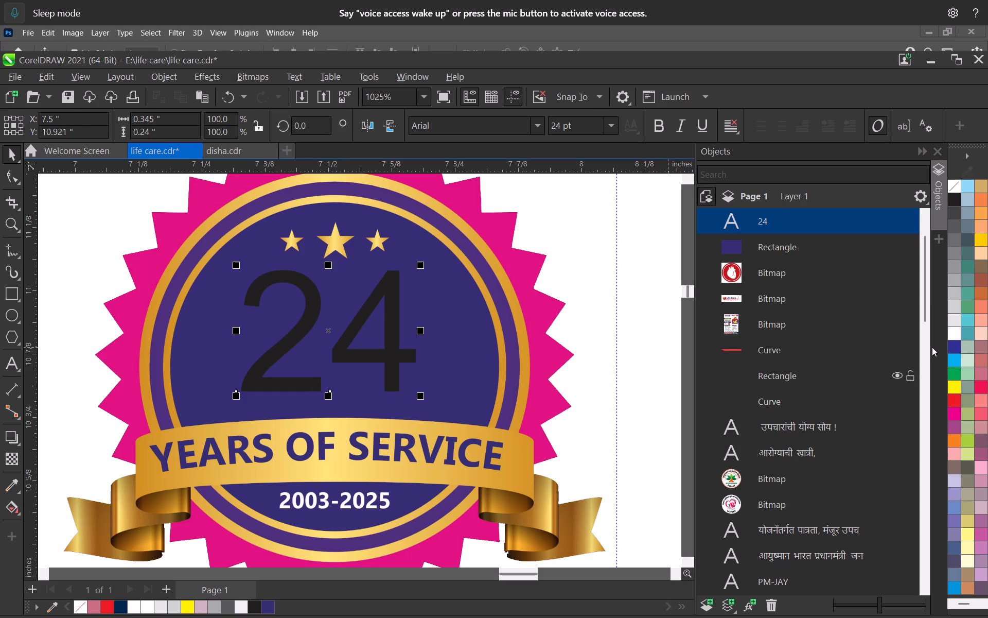
Colour the badge's new 24 text white.
click(951, 336)
scroll(431, 338, down, 1)
scroll(431, 338, up, 1)
scroll(431, 338, down, 7)
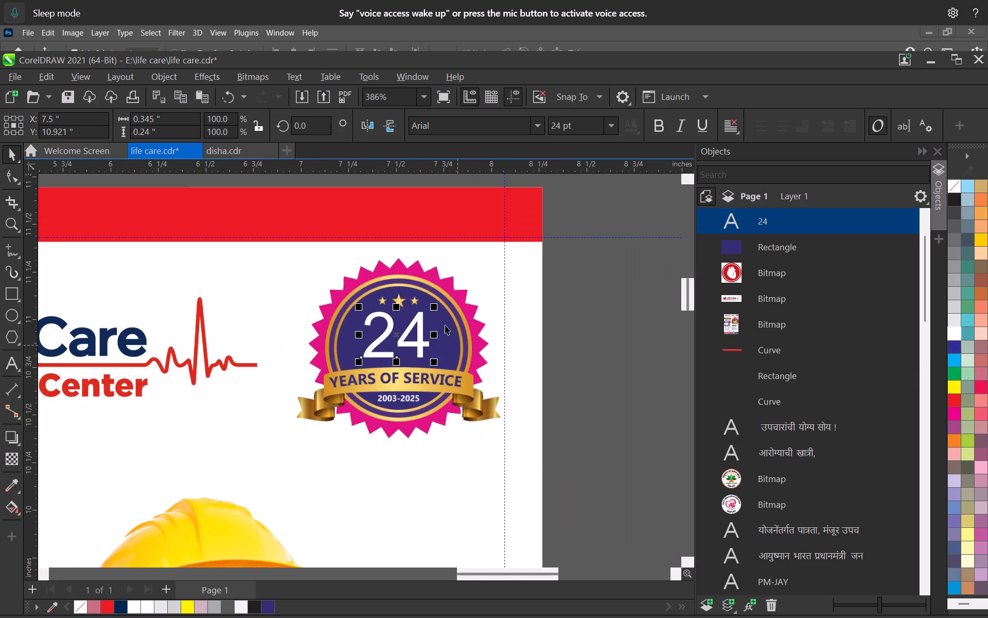
scroll(429, 309, up, 4)
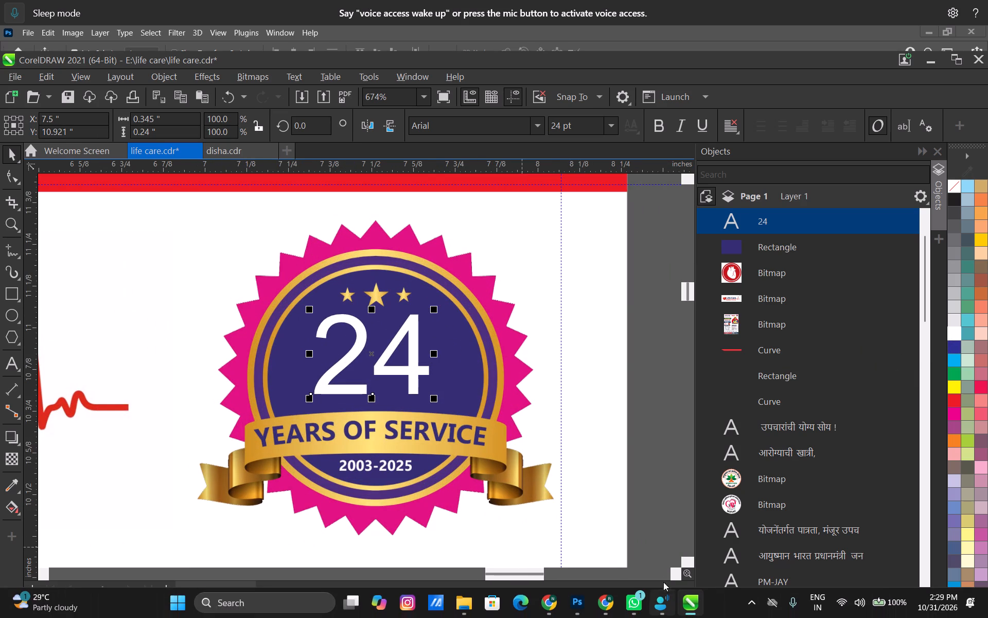
Switch to Photoshop with the open Health Check-ups design.
click(568, 598)
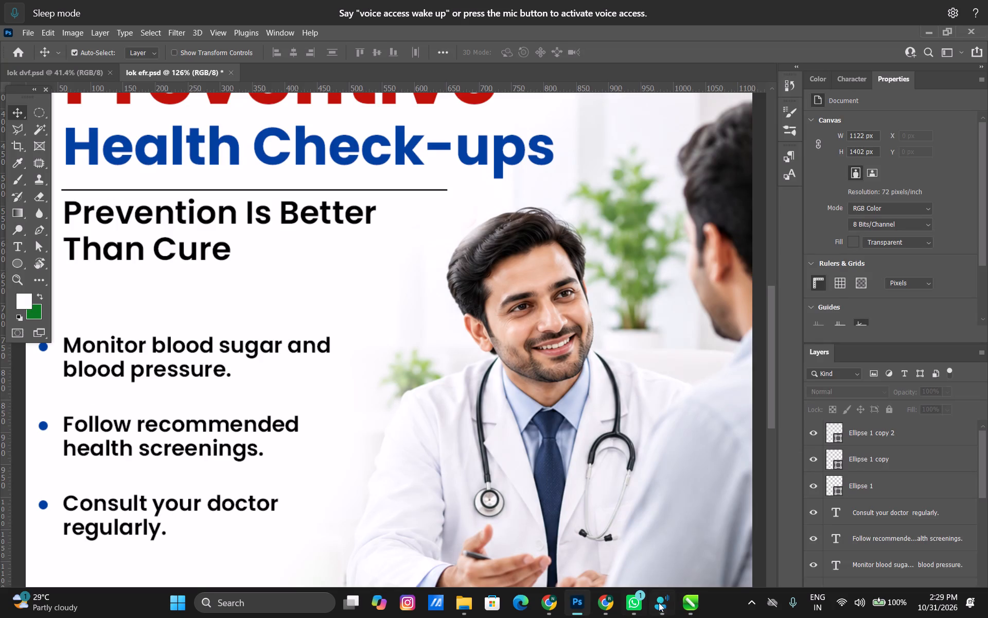
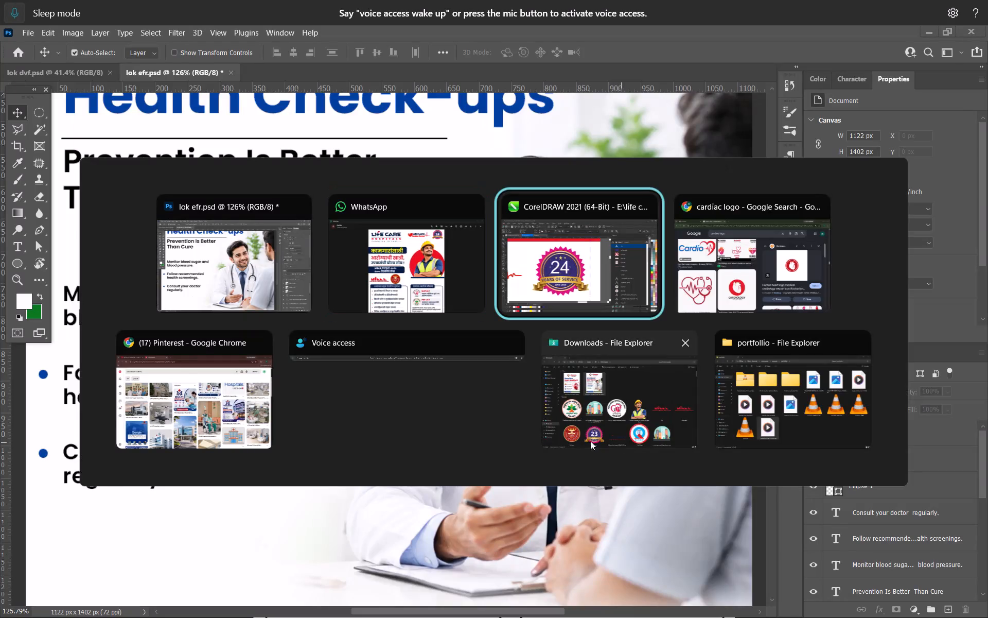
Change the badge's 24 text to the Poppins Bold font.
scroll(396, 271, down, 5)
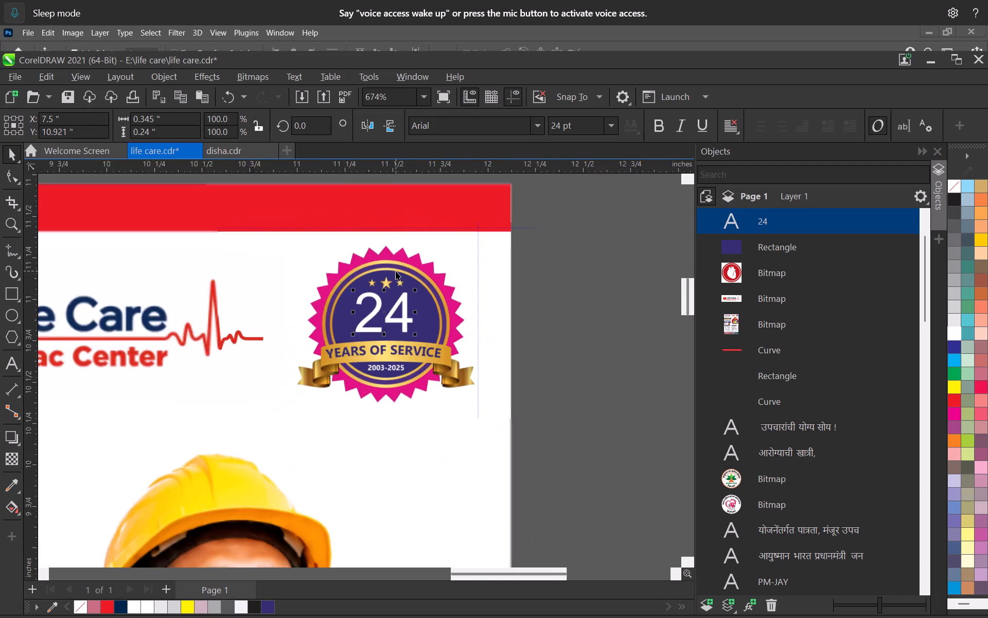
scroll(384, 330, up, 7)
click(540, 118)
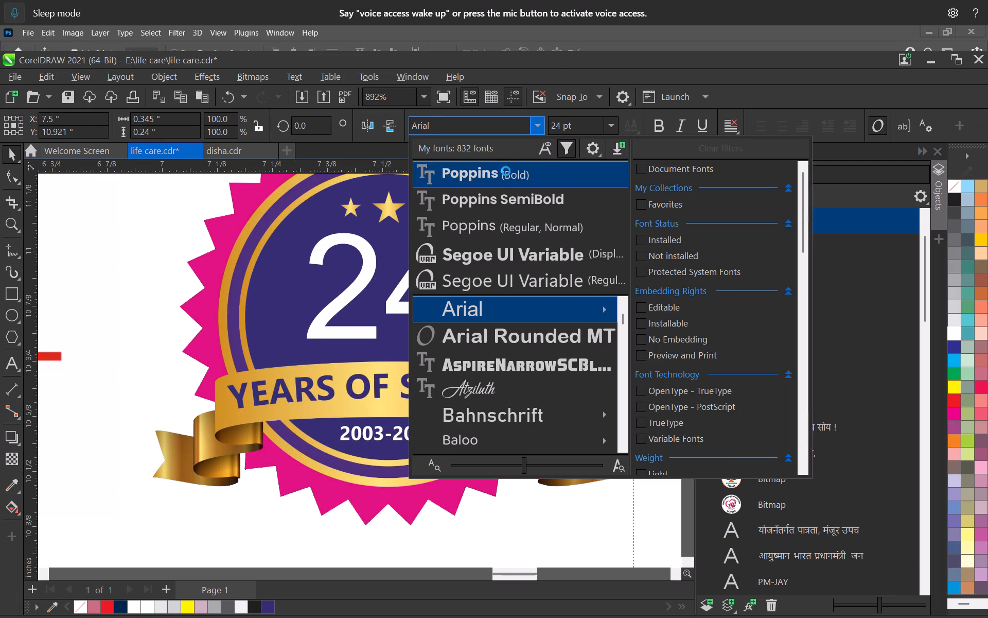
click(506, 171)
Compare the year range beneath the badge's ribbon with the one on the reference flyer's badge beside the page.
scroll(431, 276, down, 9)
scroll(426, 320, up, 9)
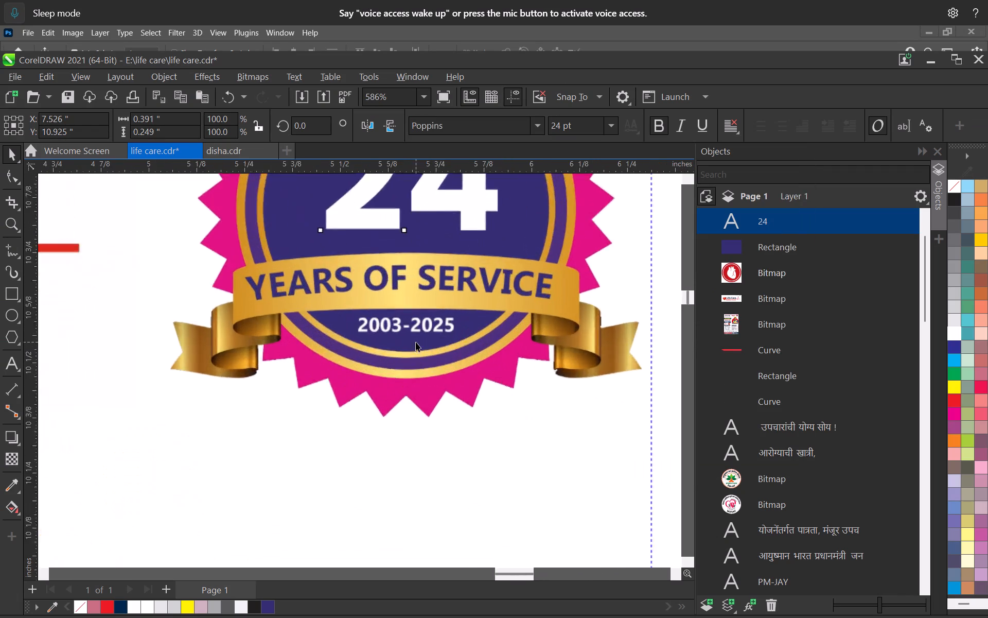
scroll(416, 342, up, 6)
scroll(370, 318, up, 2)
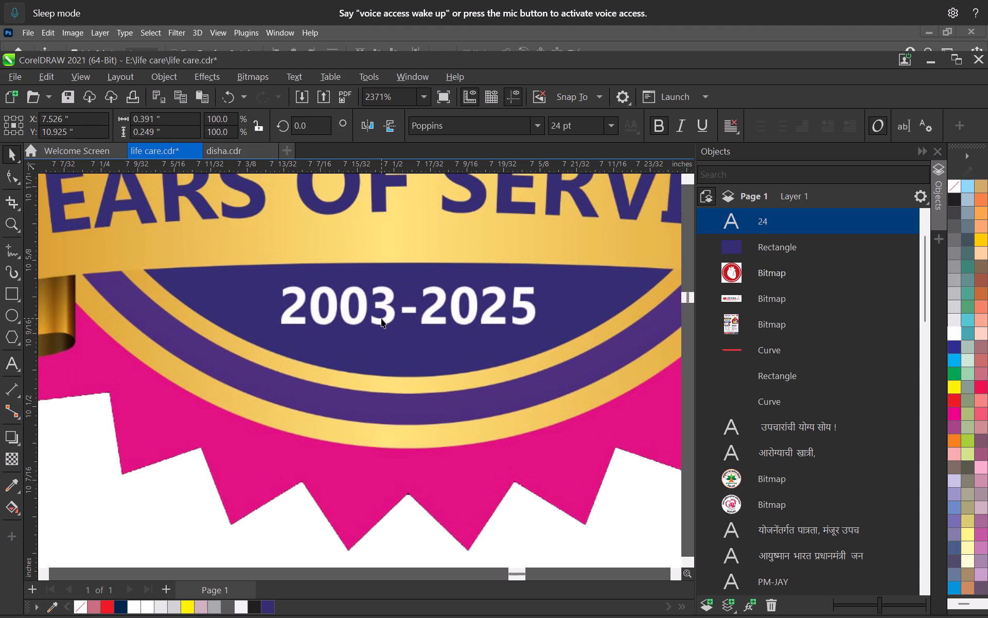
scroll(380, 322, down, 6)
scroll(402, 334, up, 1)
scroll(402, 334, down, 5)
scroll(404, 337, up, 1)
scroll(404, 337, down, 6)
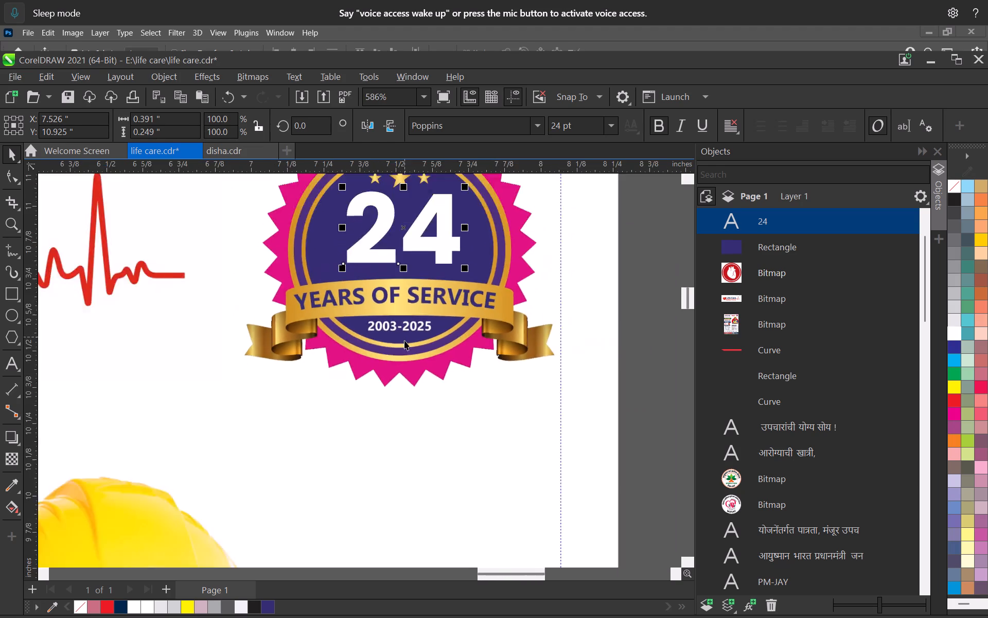
scroll(404, 340, down, 17)
middle_drag(170, 400, 303, 369)
scroll(218, 380, down, 1)
scroll(168, 382, up, 3)
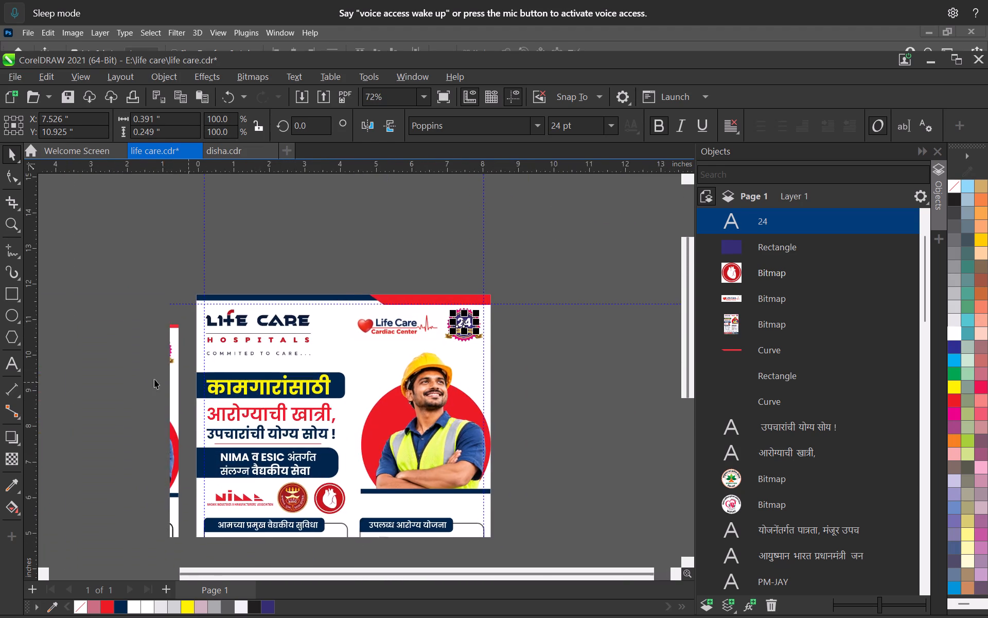
scroll(154, 379, up, 4)
scroll(181, 342, up, 6)
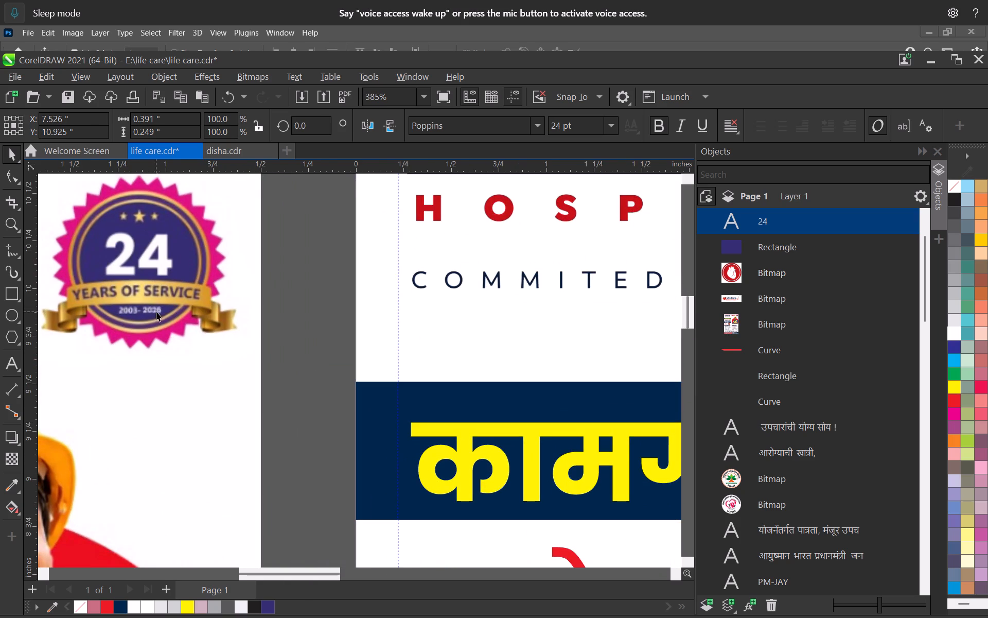
scroll(161, 312, down, 1)
scroll(161, 312, up, 5)
scroll(161, 312, down, 9)
scroll(161, 312, up, 6)
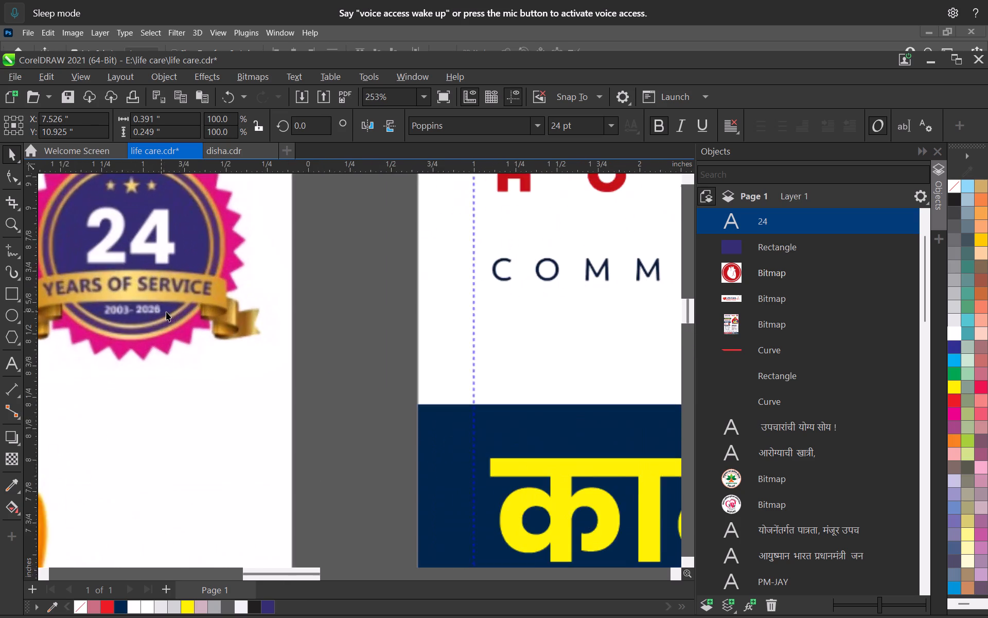
scroll(165, 311, down, 12)
middle_drag(366, 306, 8, 360)
scroll(316, 317, up, 5)
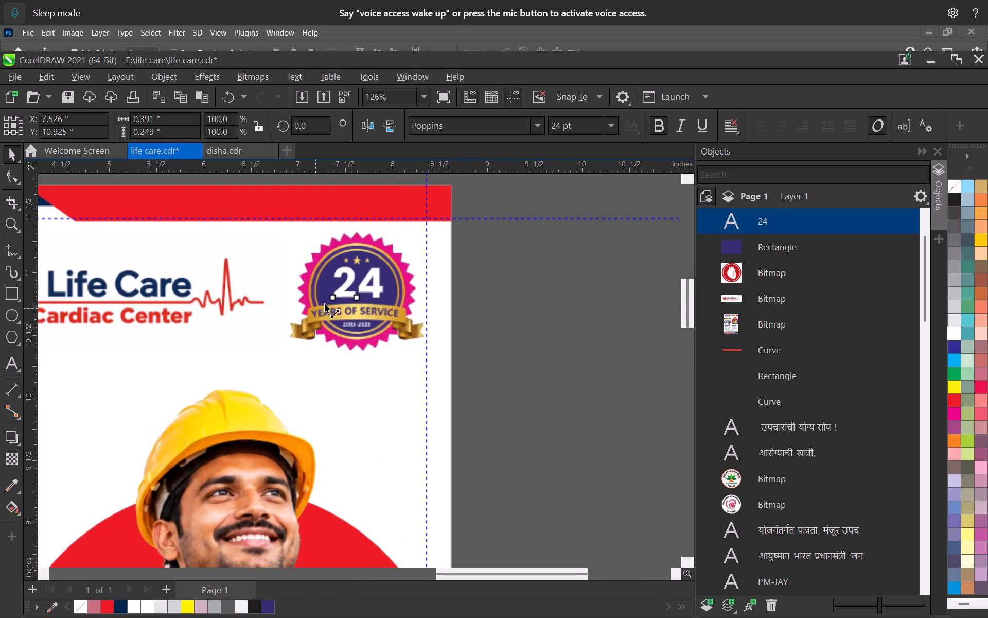
Nudge the badge's 24 slightly down and left so it sits centred above the ribbon.
scroll(385, 281, up, 9)
key(Down)
key(Down)
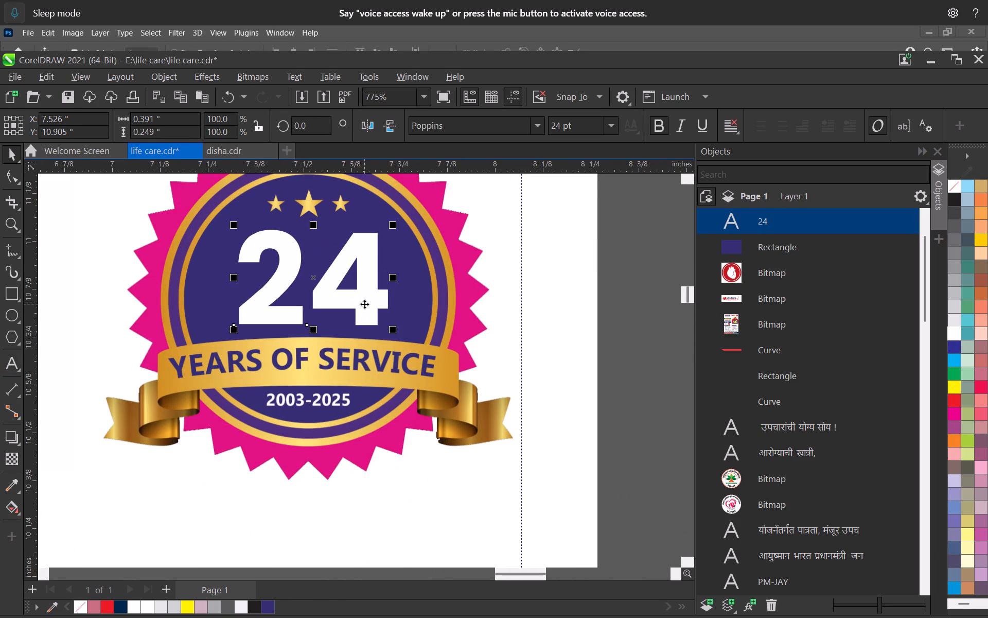
key(Left)
key(Left)
key(Down)
key(Right)
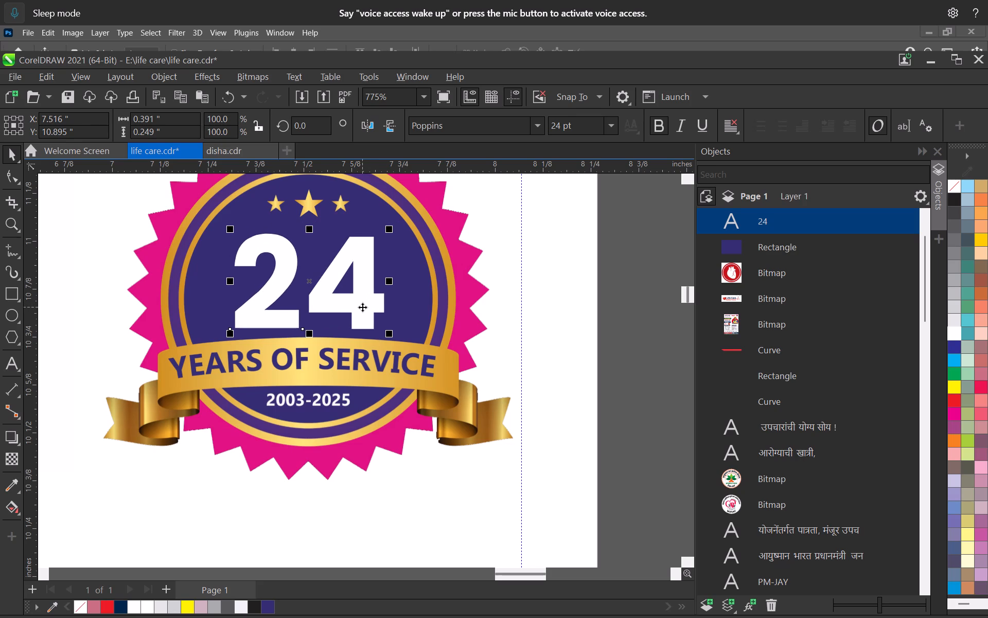
Set the badge's 24 text in Poppins SemiBold and nudge it up slightly.
click(540, 124)
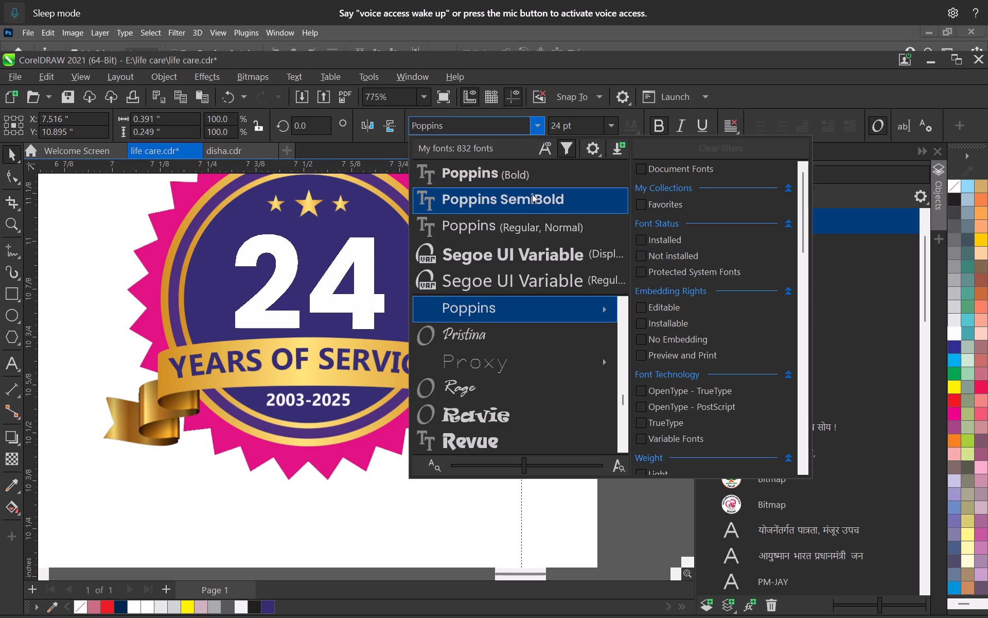
click(532, 194)
key(Up)
Duplicate the 24 text, shrink the copy to about 3.2 pt and place it by the badge's year range.
scroll(297, 402, up, 4)
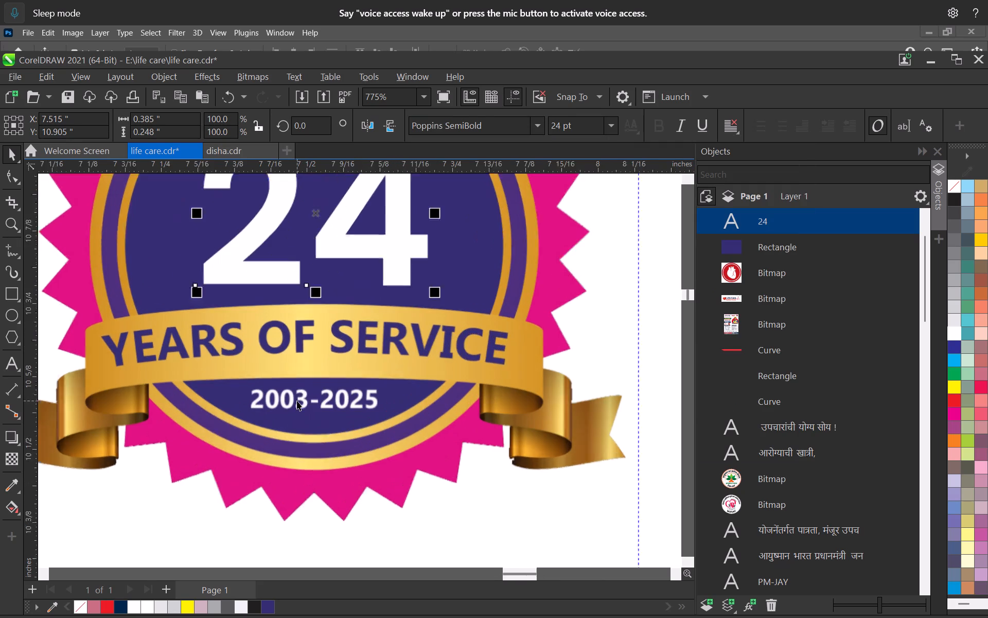
drag(273, 259, 357, 394)
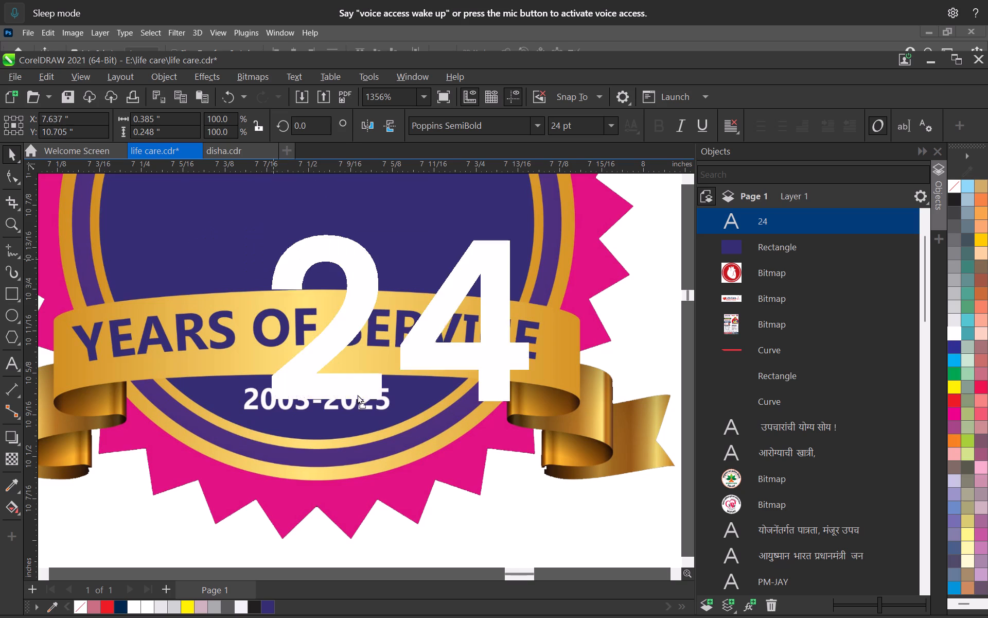
drag(357, 394, 365, 404)
right_click(365, 404)
drag(544, 418, 432, 382)
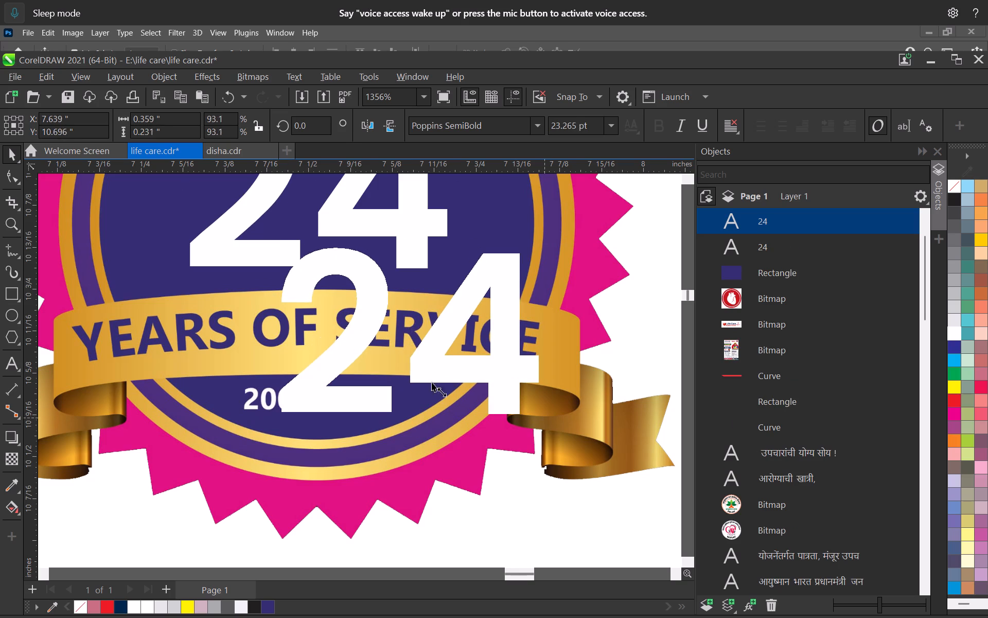
drag(432, 382, 321, 301)
scroll(301, 265, up, 2)
scroll(301, 265, down, 1)
drag(307, 262, 230, 453)
middle_drag(230, 453, 313, 369)
scroll(313, 370, up, 4)
Change the small copied text below the ribbon to 2003-2026.
double_click(304, 367)
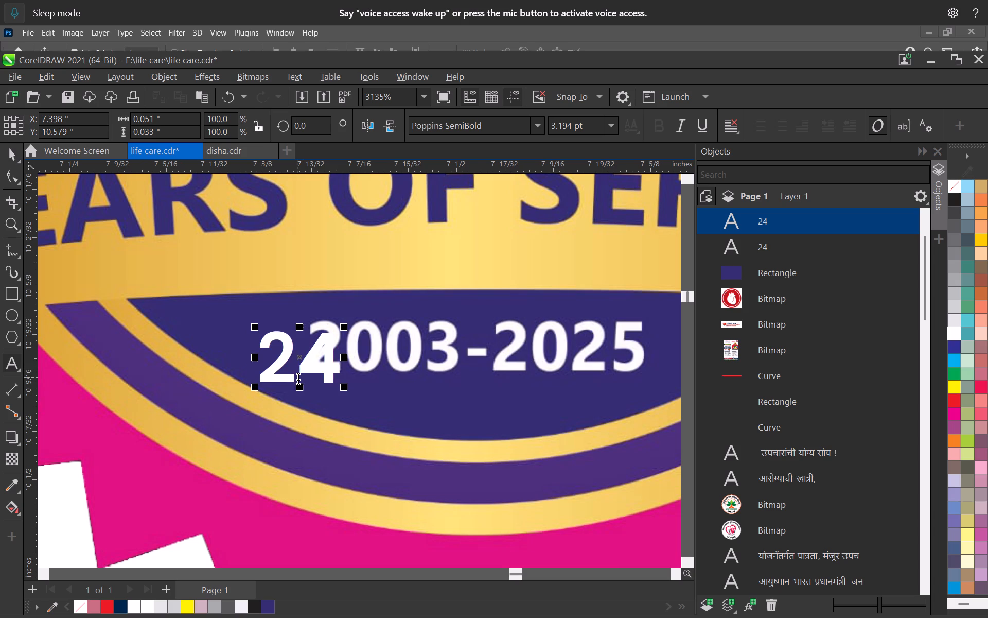
text(00)
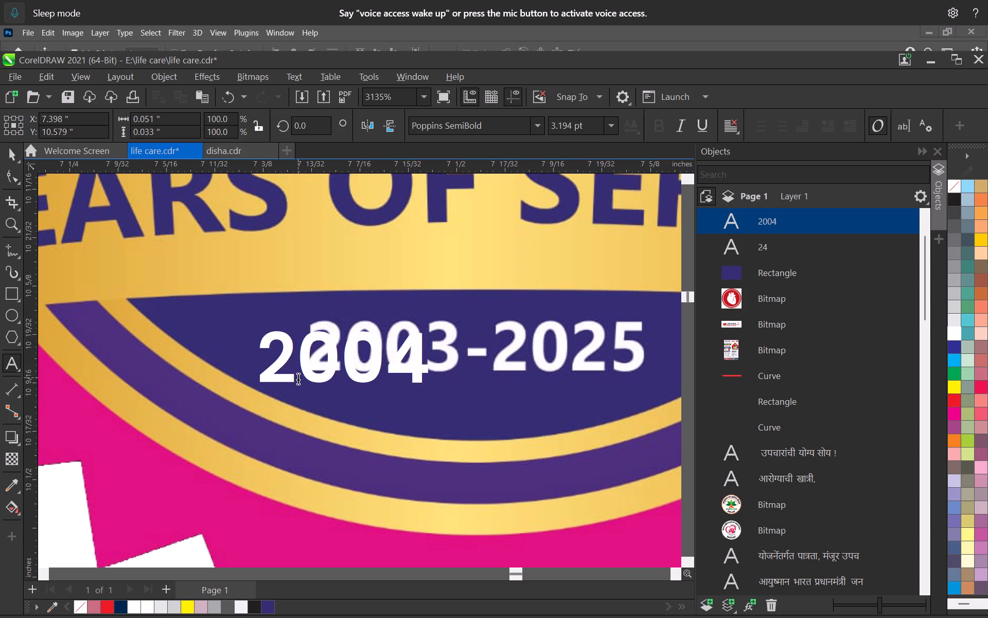
key(Right)
key(BackSpace)
key(3)
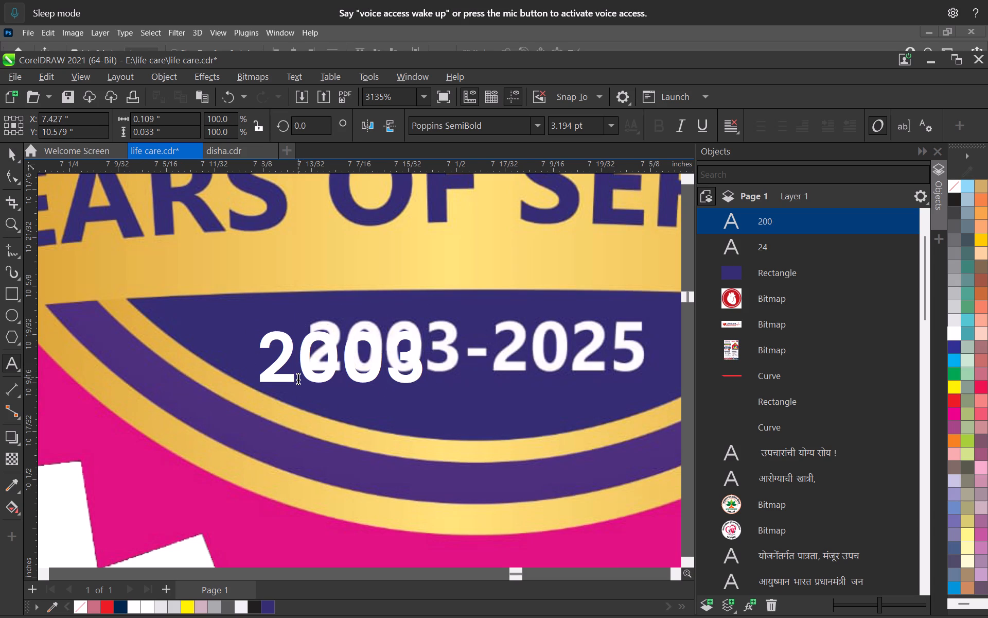
key(minus)
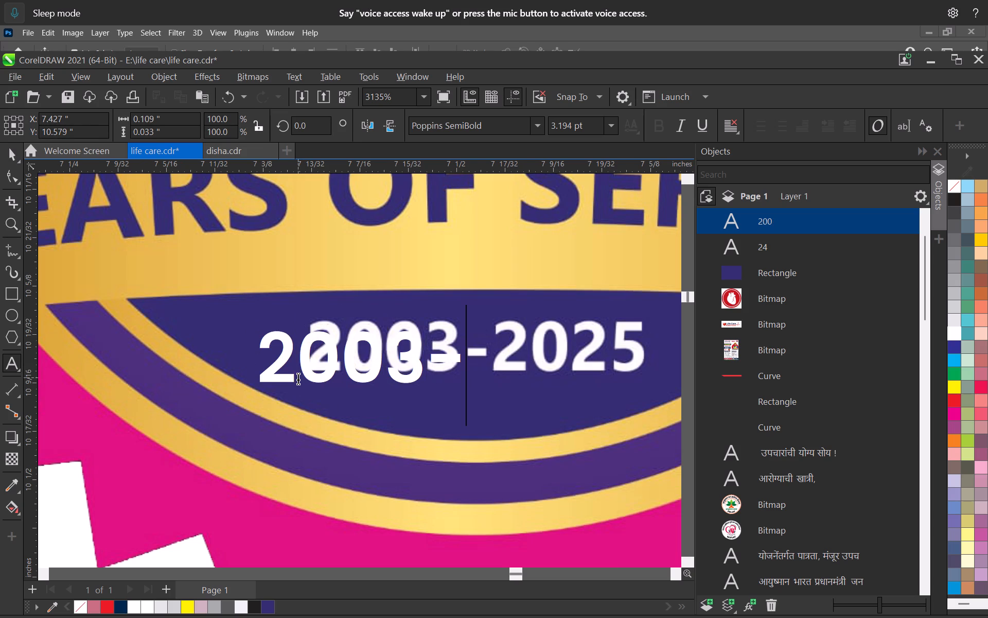
text(20)
text(25)
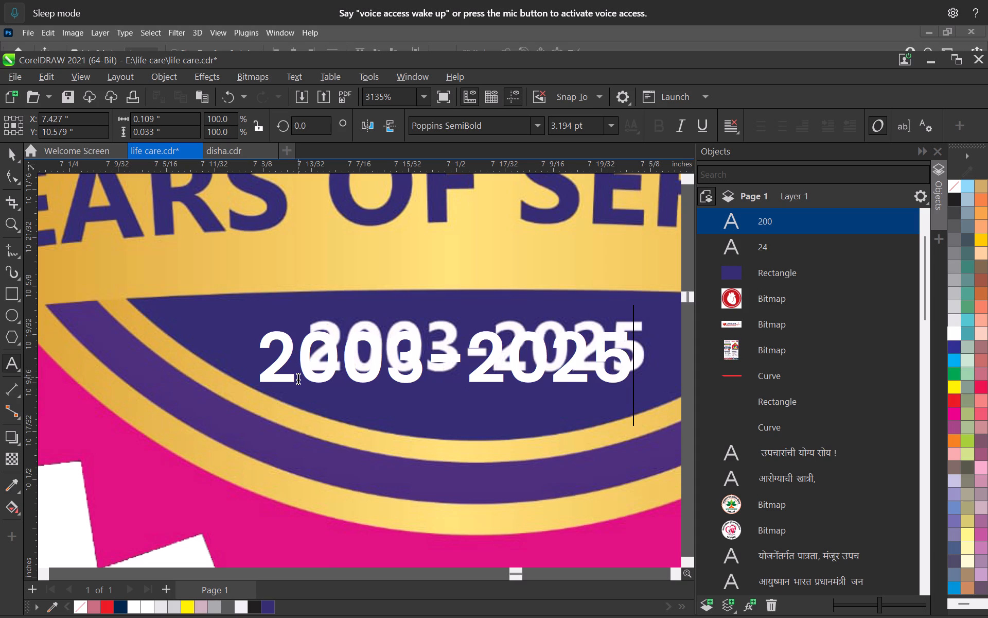
key(BackSpace)
key(6)
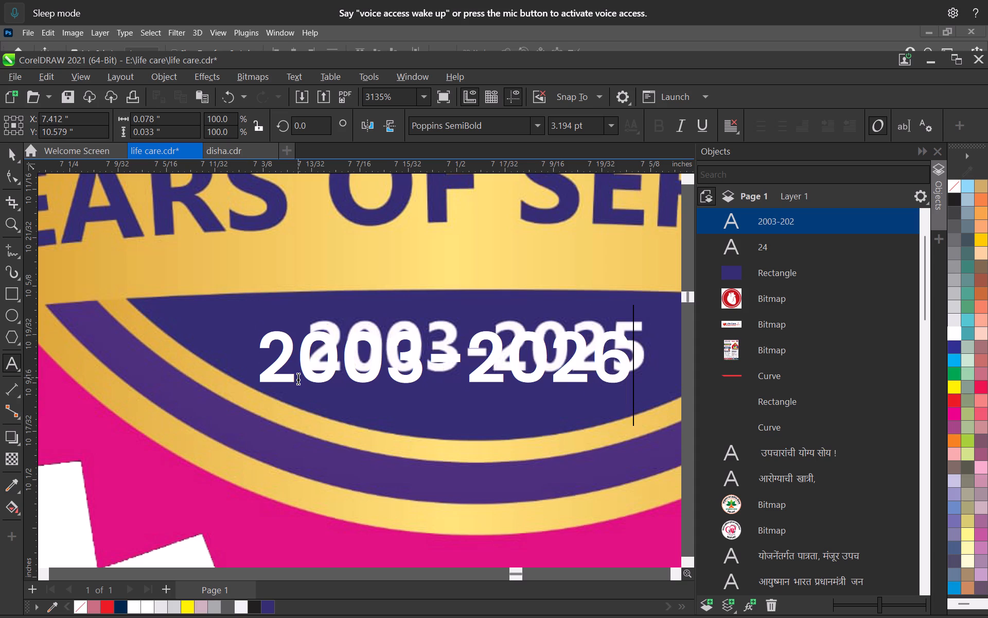
click(10, 159)
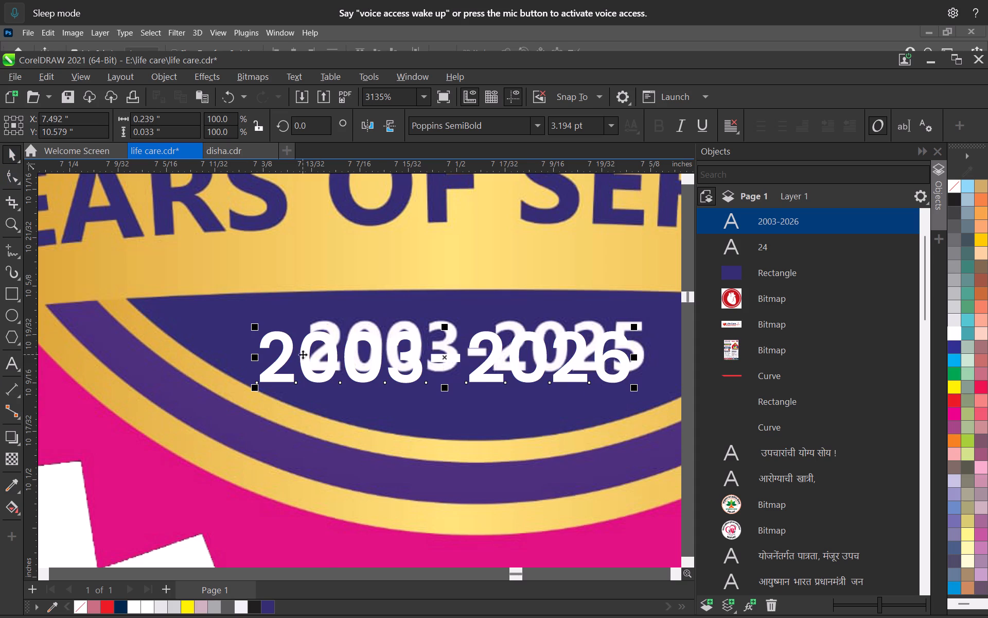
Align the 2003-2026 text over the badge's original year range and scale it down to about 2.98 pt.
drag(302, 363, 349, 353)
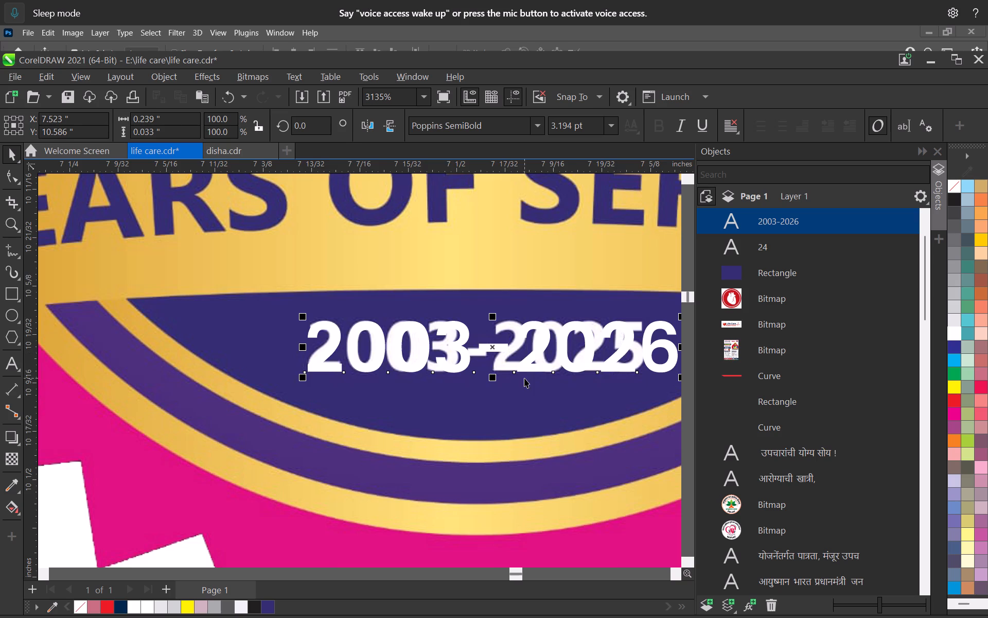
middle_drag(517, 378, 478, 385)
scroll(596, 383, down, 2)
middle_drag(449, 388, 411, 392)
scroll(528, 388, up, 2)
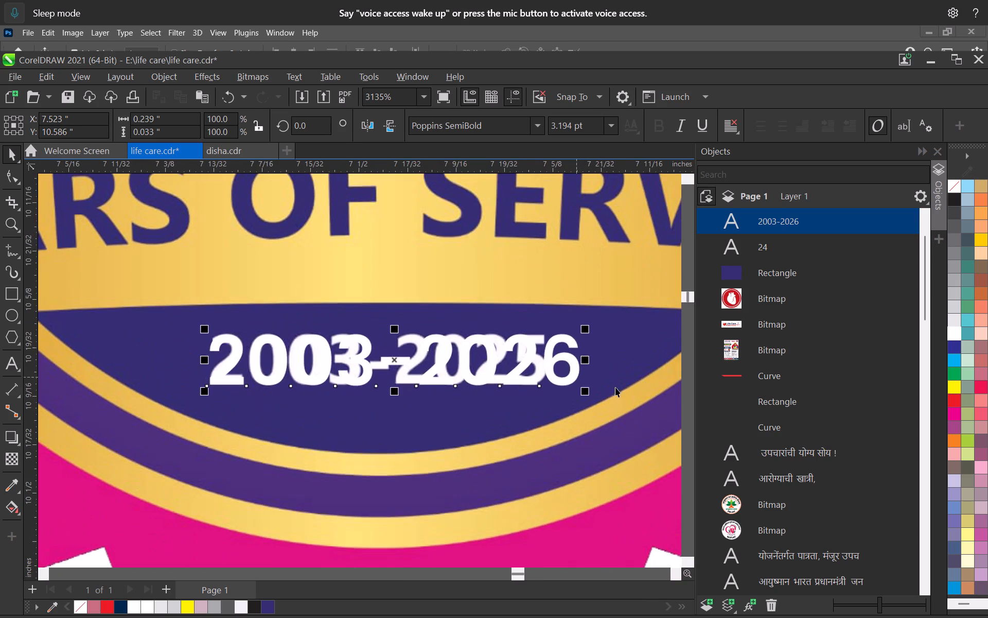
drag(588, 394, 556, 388)
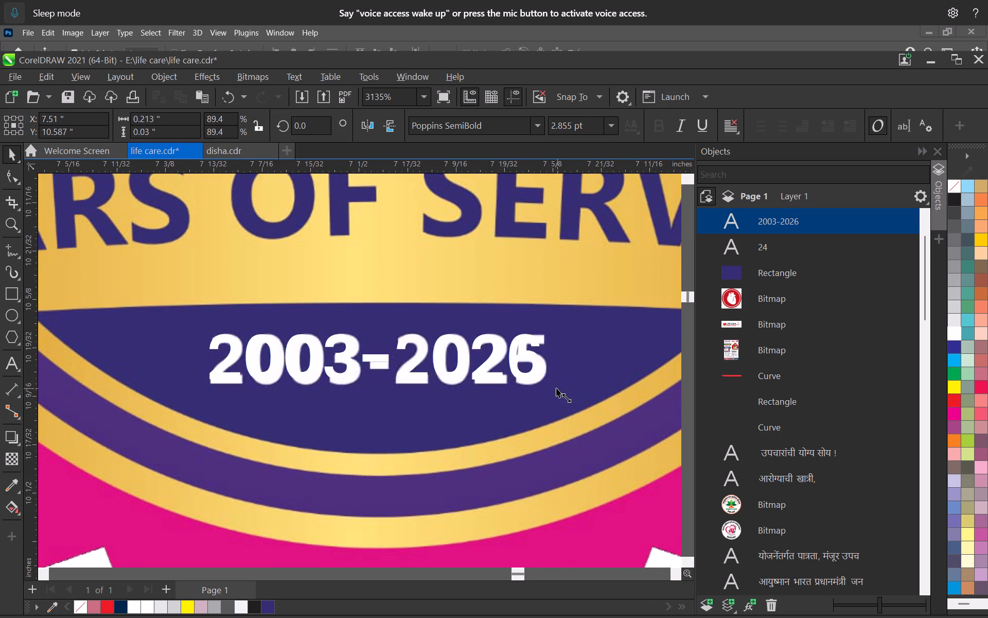
drag(556, 388, 563, 393)
key(Left)
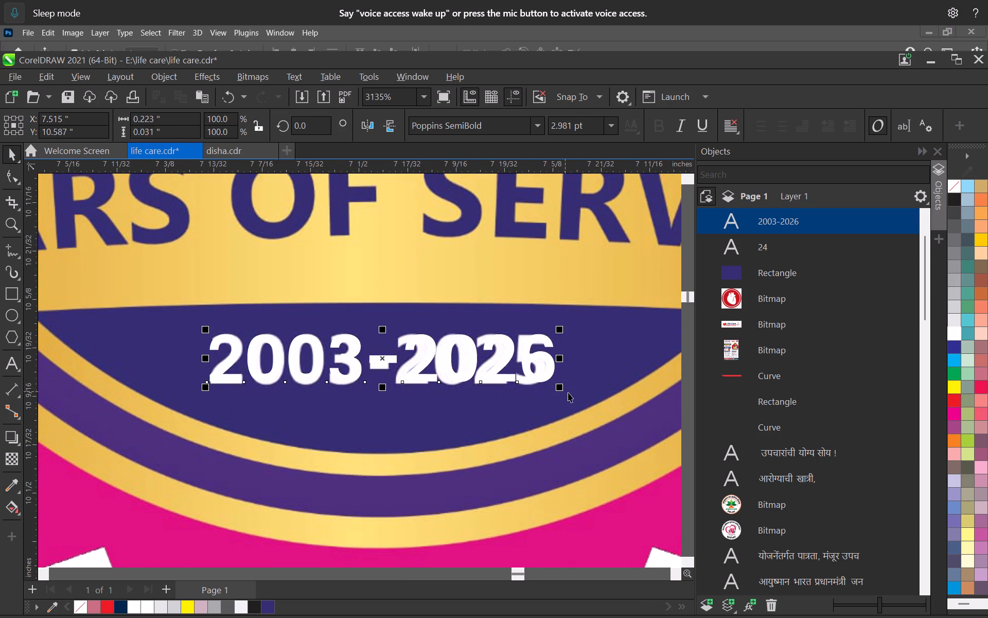
key(Left)
key(Right)
key(Right)
key(Left)
click(468, 405)
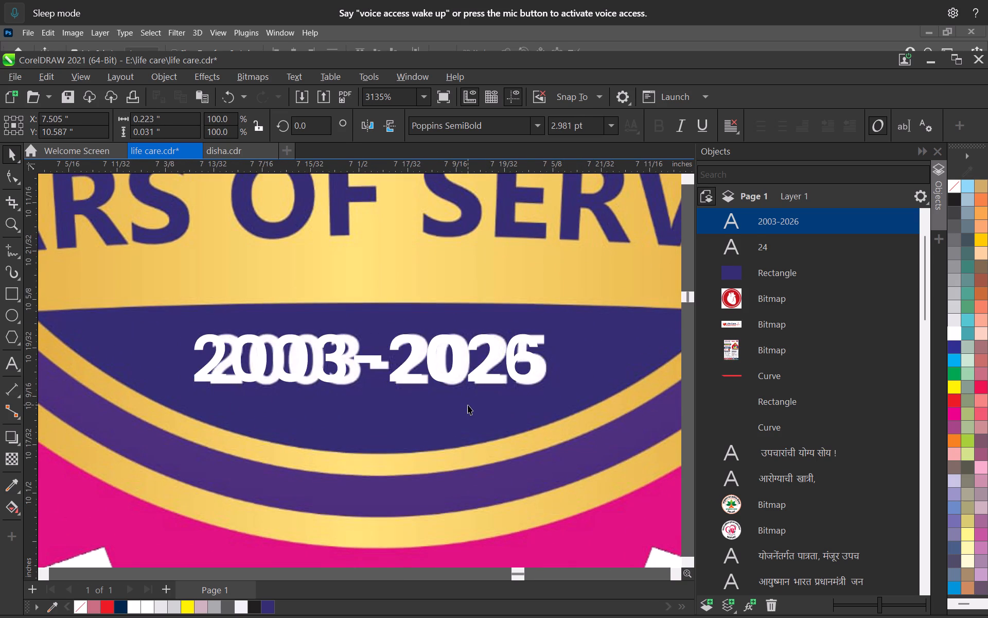
click(460, 371)
key(Right)
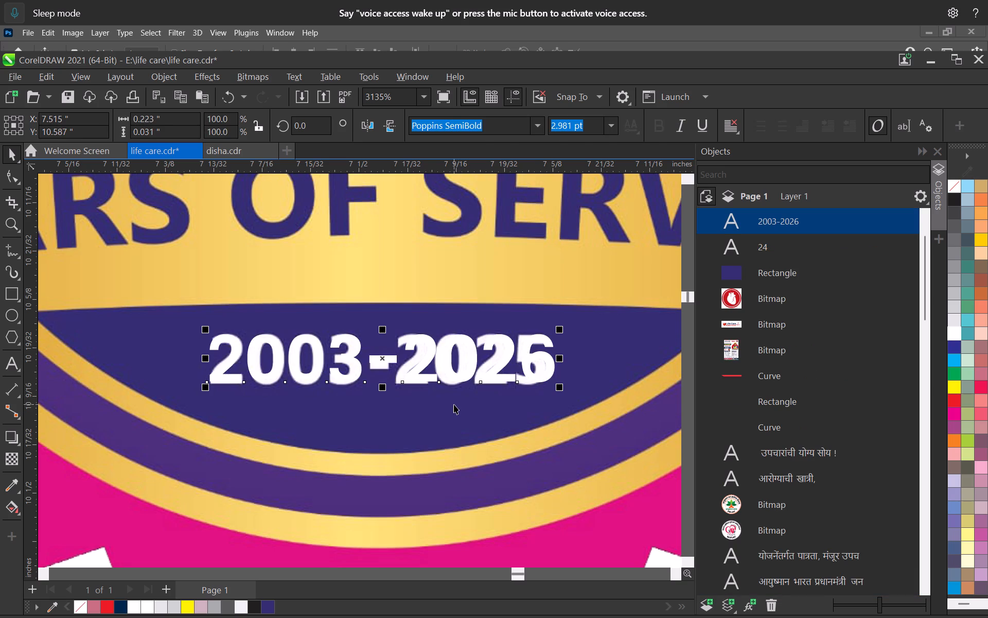
click(454, 404)
Draw a rectangle about 0.25 by 0.05 inches over the badge's original years and order it directly beneath the 2003-2026 text.
click(5, 302)
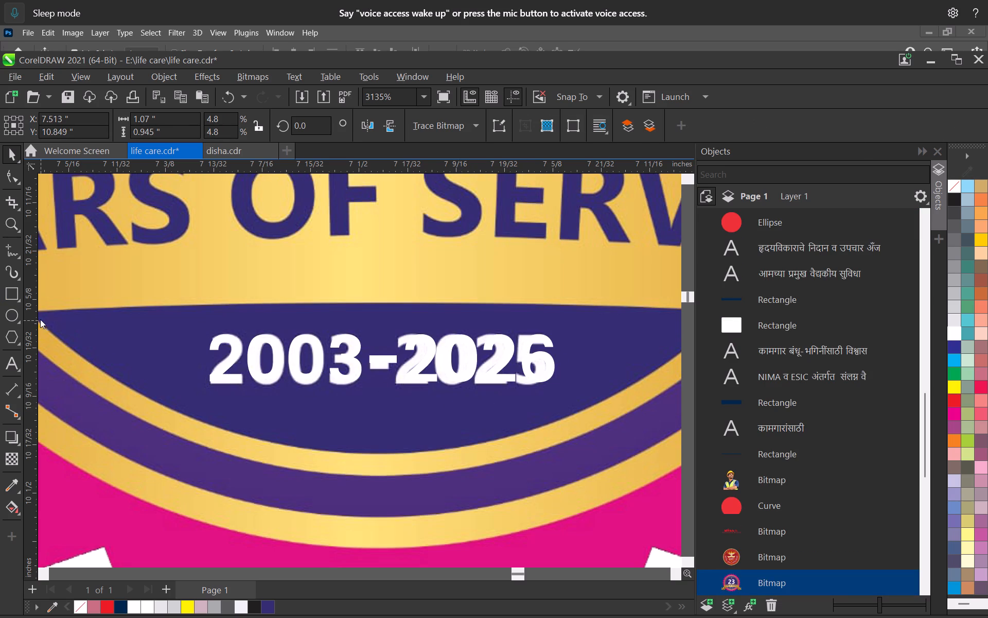
scroll(170, 322, down, 4)
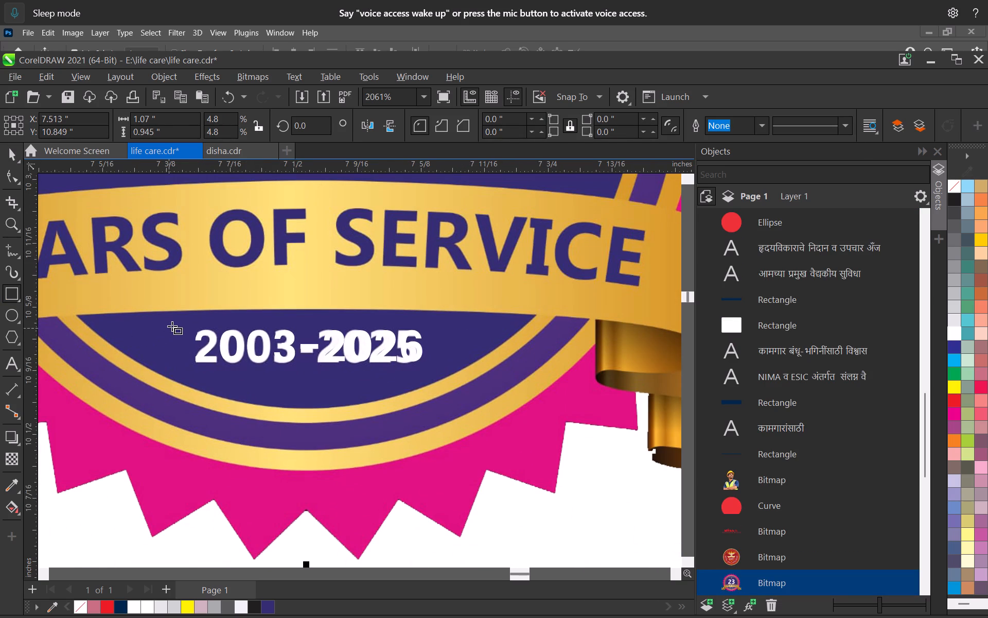
drag(175, 323, 431, 371)
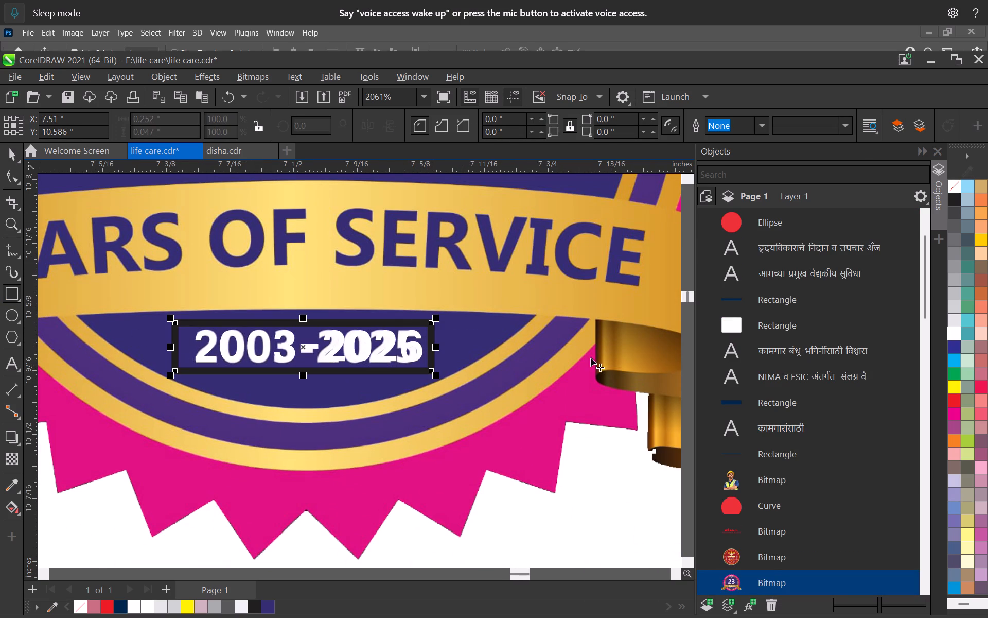
drag(735, 224, 738, 262)
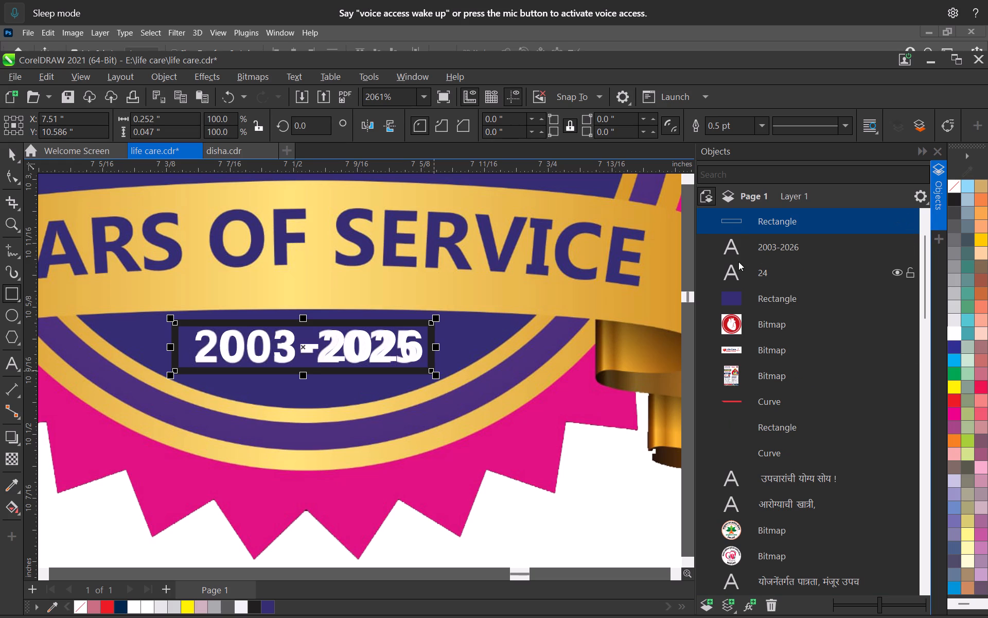
drag(738, 262, 738, 268)
drag(728, 225, 729, 263)
Fill the rectangle behind the years with the badge's purple, remove its outline and deselect it.
click(266, 609)
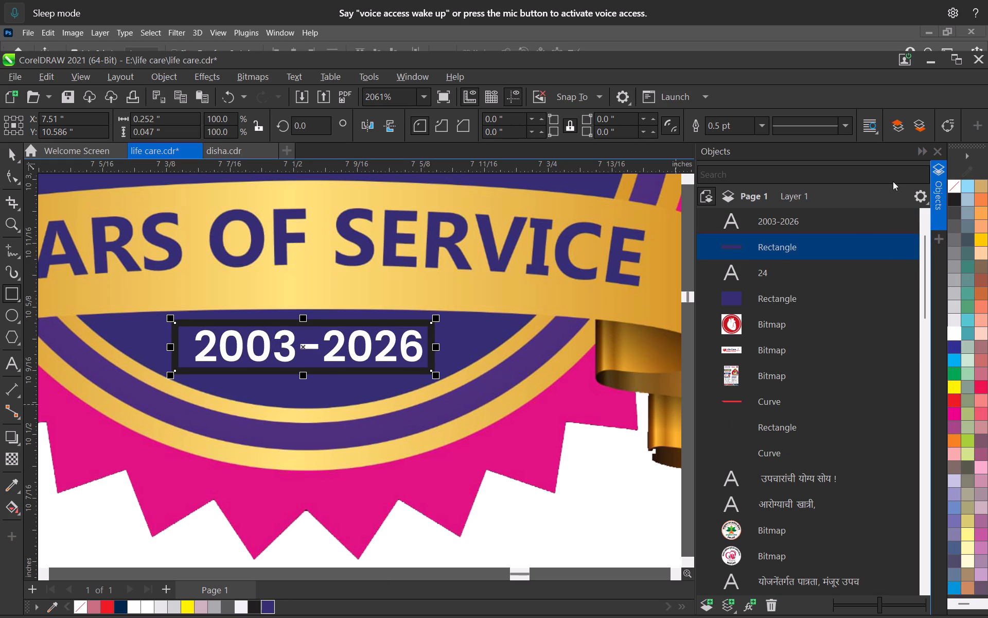
right_click(956, 184)
click(13, 157)
scroll(331, 393, down, 4)
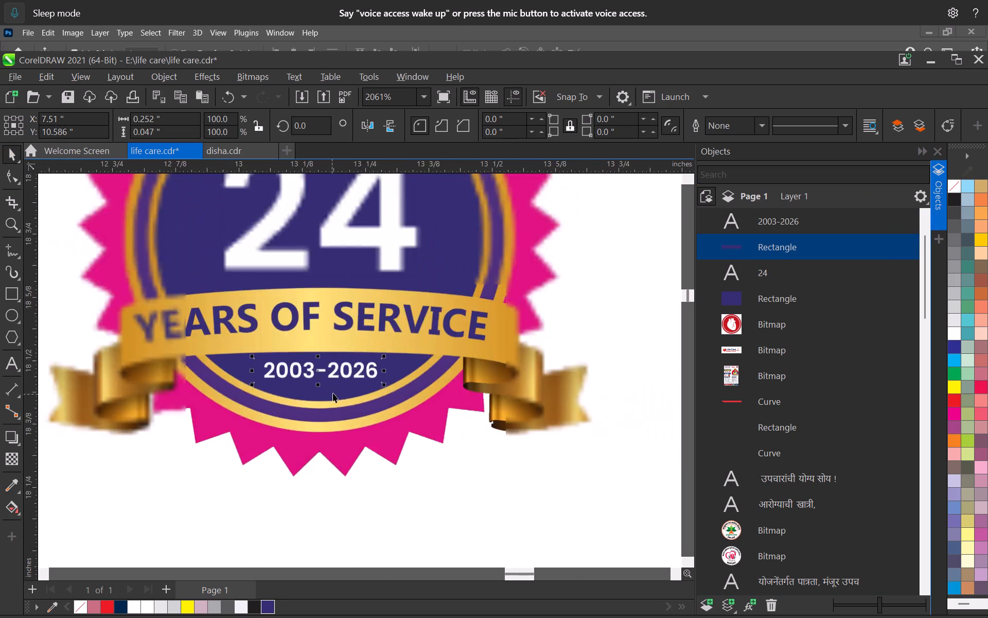
scroll(333, 393, down, 5)
scroll(336, 390, up, 1)
scroll(336, 390, down, 7)
click(540, 338)
Save the life care flyer.
middle_drag(328, 365, 422, 374)
scroll(422, 374, up, 1)
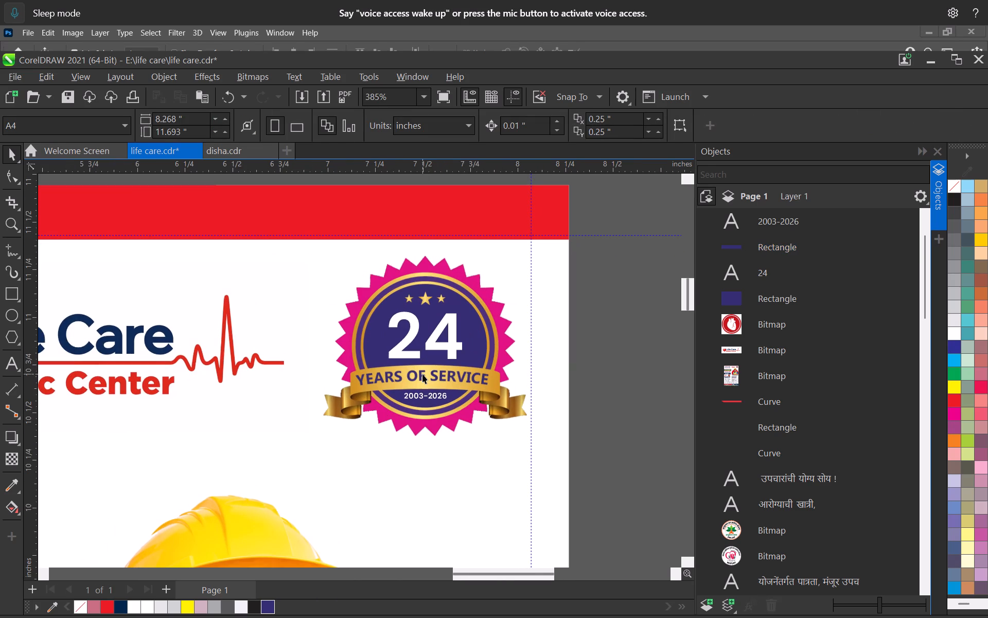
key(ctrl+s)
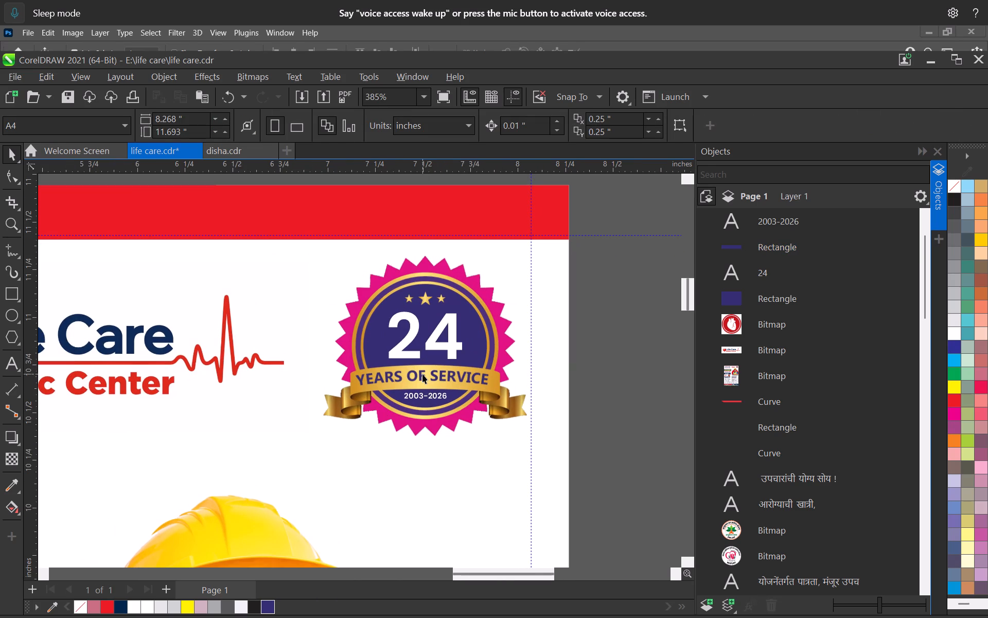
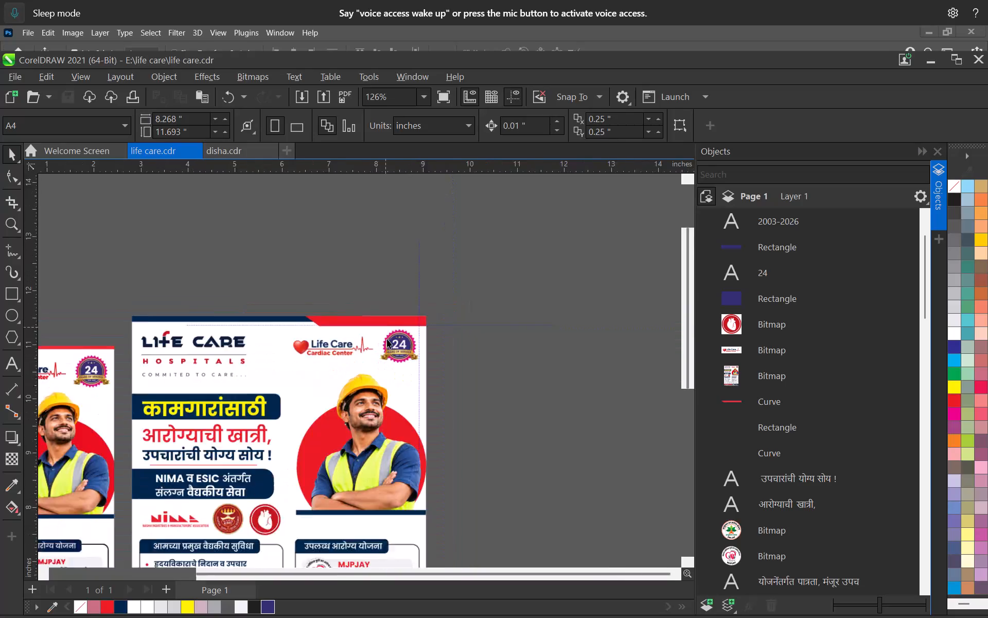
Examine the badge's 2003-2026 text up close and look over the header, worker photo and whole flyer.
scroll(391, 344, up, 20)
scroll(391, 344, up, 7)
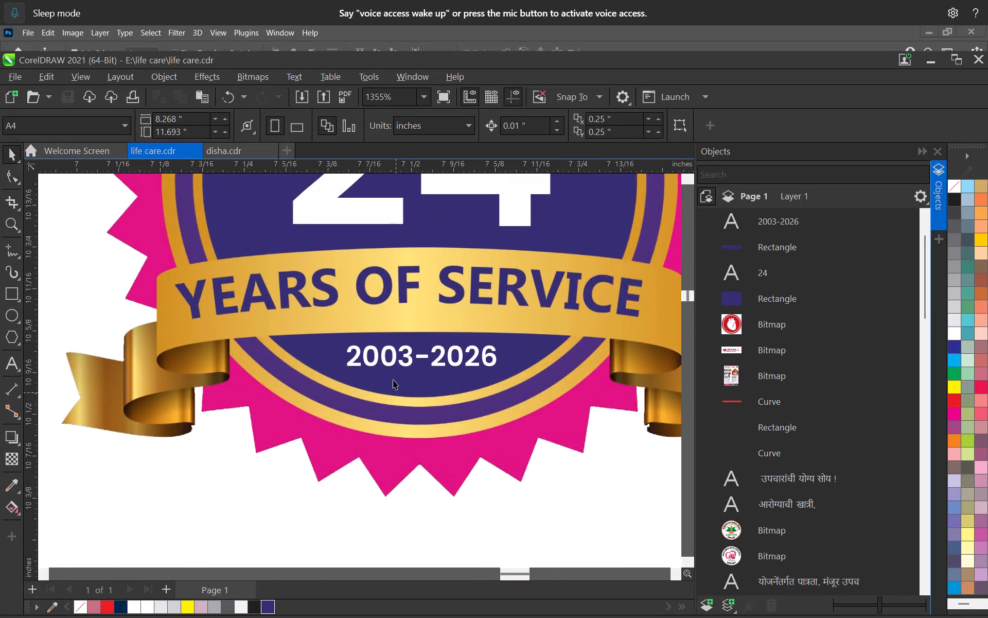
scroll(392, 375, down, 1)
scroll(392, 373, up, 4)
click(391, 354)
scroll(368, 372, down, 19)
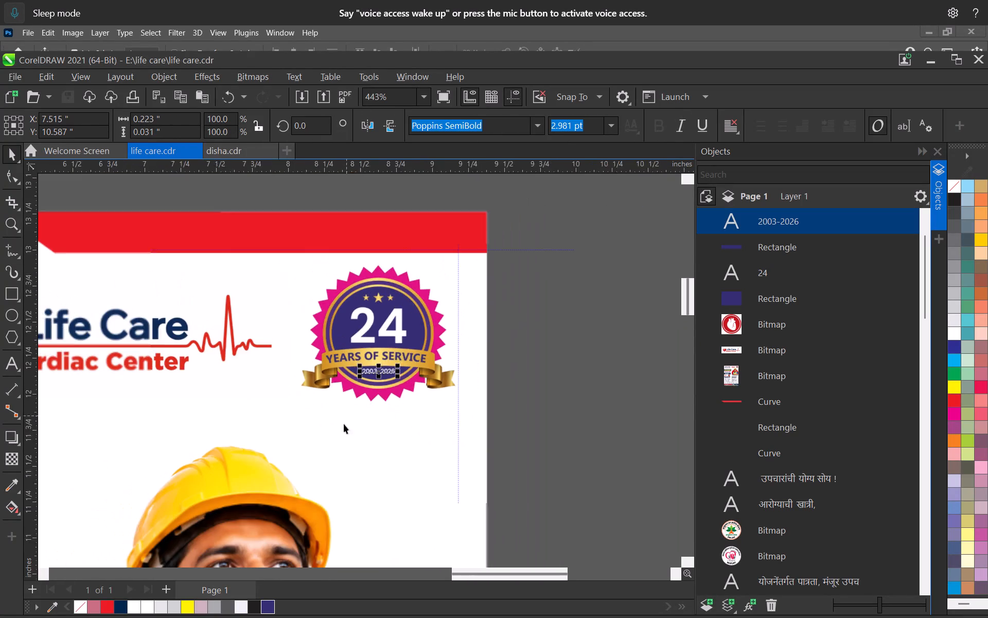
click(345, 436)
scroll(350, 433, down, 8)
middle_drag(319, 443, 417, 312)
click(607, 278)
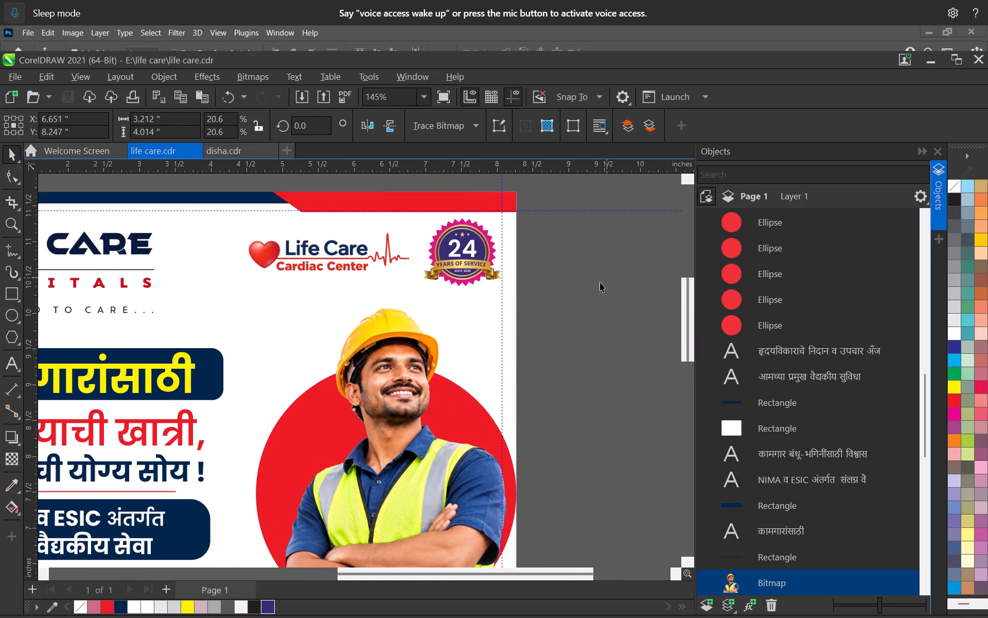
scroll(510, 352, down, 7)
middle_drag(345, 439, 418, 318)
scroll(419, 321, down, 3)
Save the life care flyer.
key(ctrl+s)
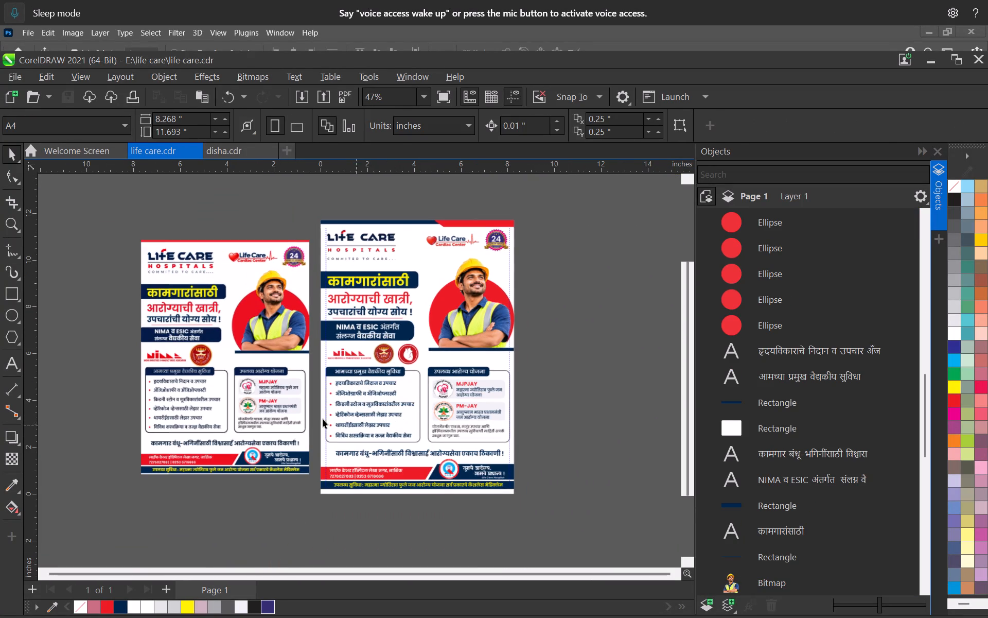
Compare the flyer's logos, service lists, scheme box and header with the reference flyer image beside the page.
scroll(246, 383, up, 6)
middle_drag(467, 439, 337, 409)
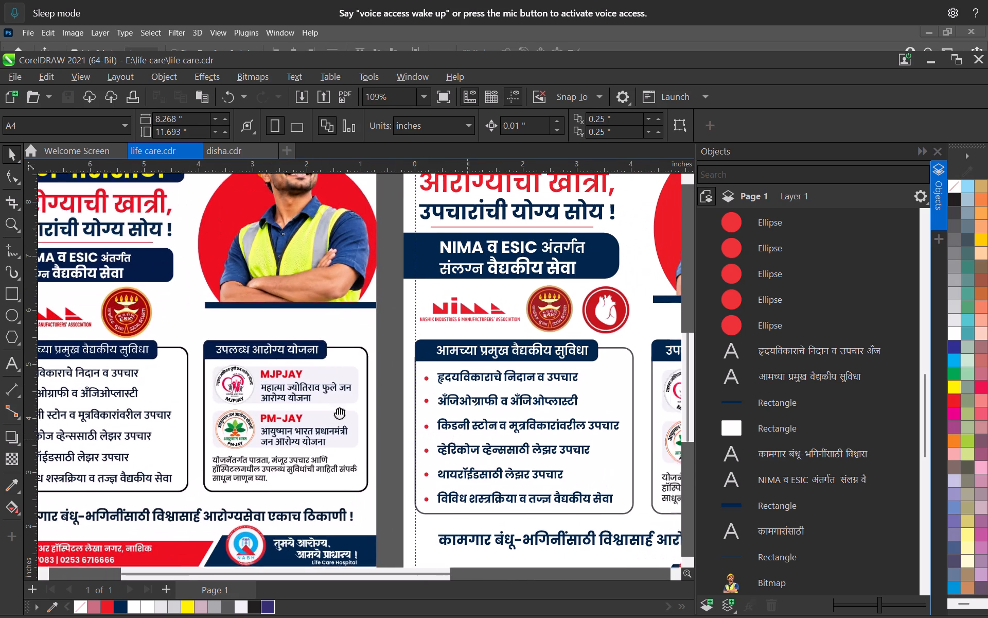
middle_drag(337, 409, 296, 407)
scroll(242, 412, down, 1)
middle_drag(242, 412, 519, 412)
middle_drag(522, 411, 352, 370)
middle_drag(311, 383, 420, 419)
scroll(371, 409, down, 1)
middle_drag(483, 387, 438, 375)
middle_drag(369, 364, 341, 459)
scroll(333, 443, down, 1)
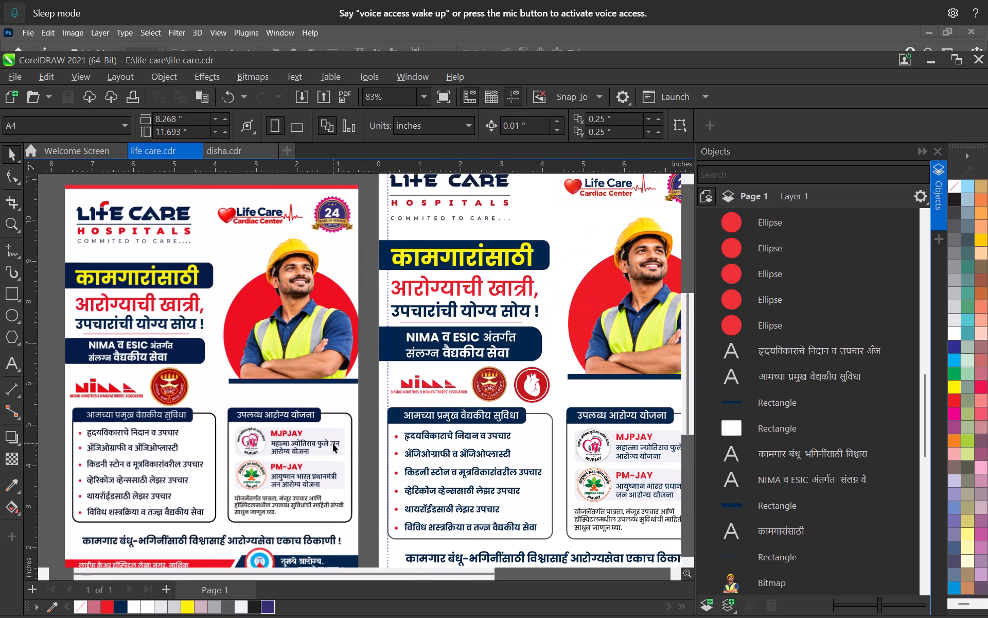
middle_drag(294, 330, 322, 399)
scroll(322, 399, down, 3)
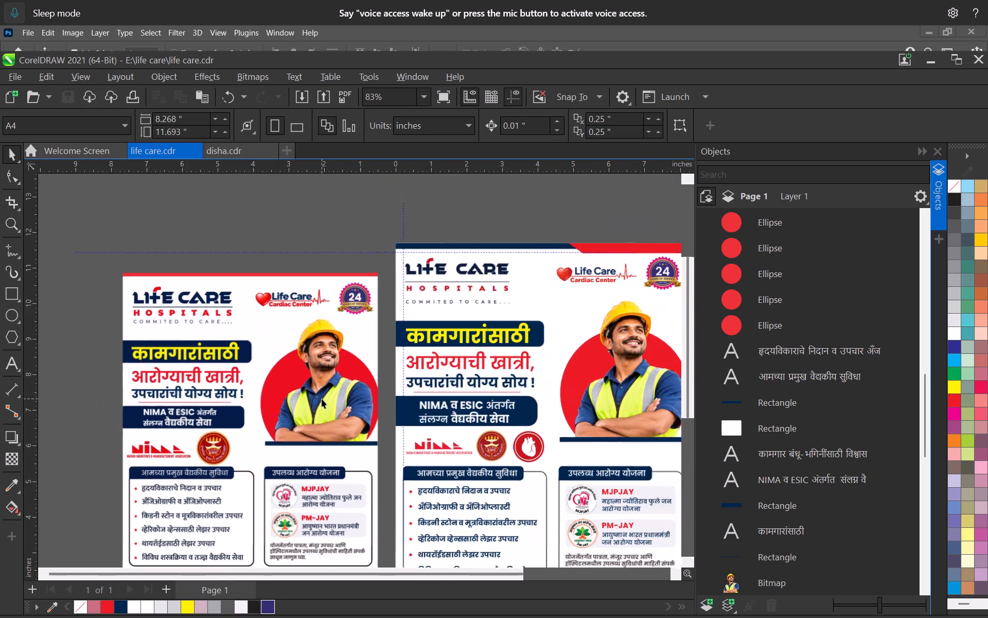
scroll(322, 399, down, 8)
Delete the navy bar along the top edge of the flyer page.
click(322, 381)
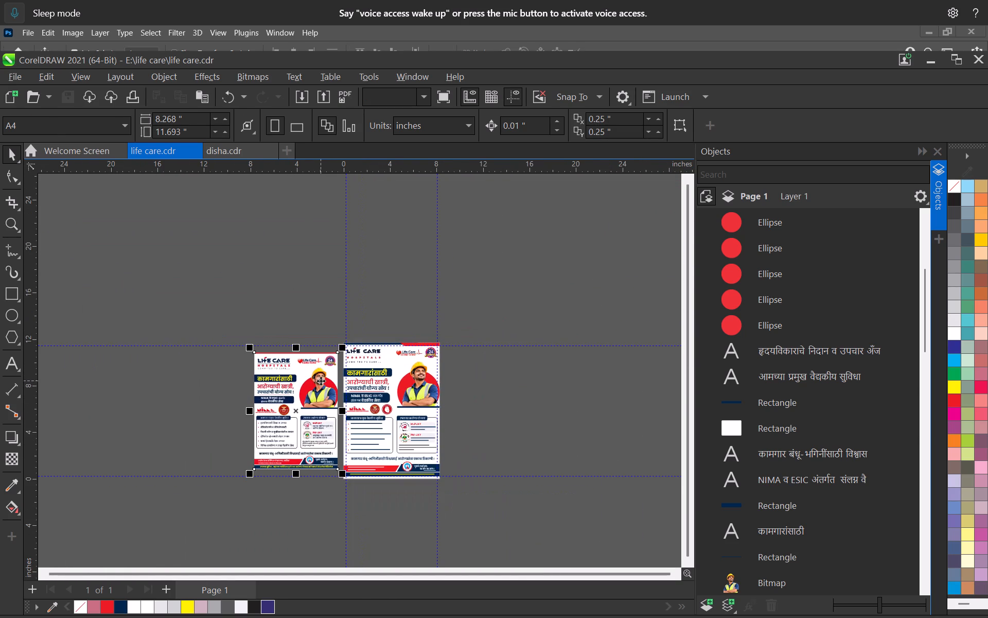
scroll(316, 387, up, 5)
middle_drag(471, 363, 404, 465)
scroll(410, 456, up, 8)
click(382, 362)
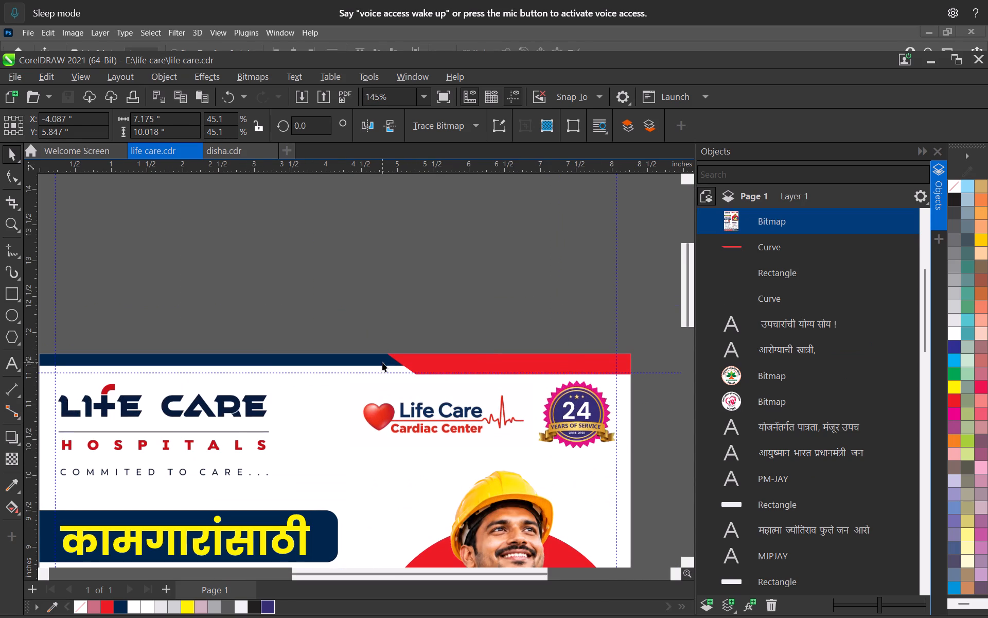
key(Delete)
Stretch the red shape at the flyer's top edge leftward to the full page width of 8.268 inches.
click(412, 366)
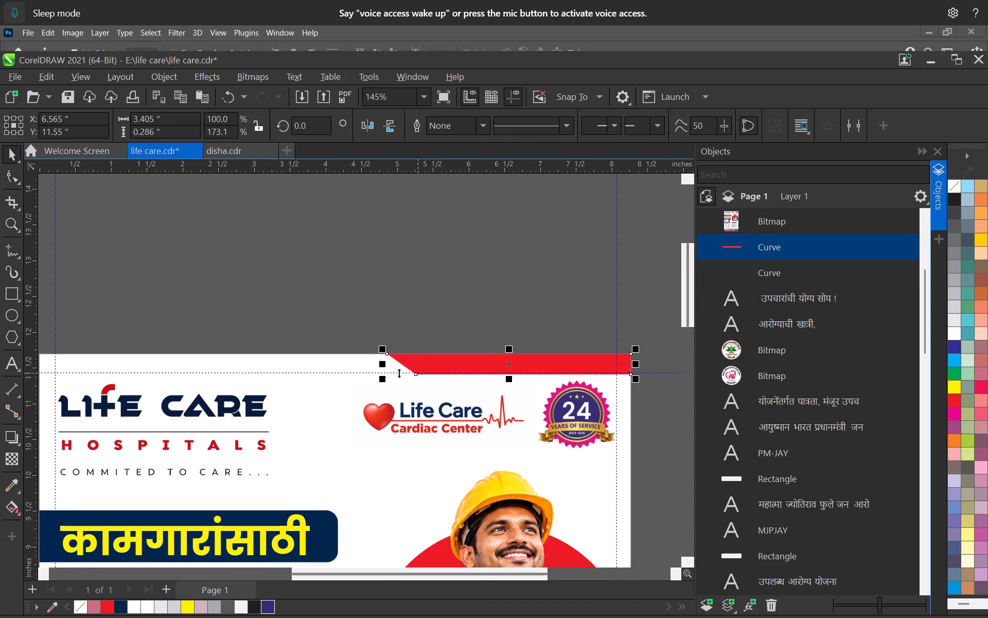
middle_drag(385, 368, 461, 369)
scroll(454, 369, down, 3)
drag(456, 365, 228, 383)
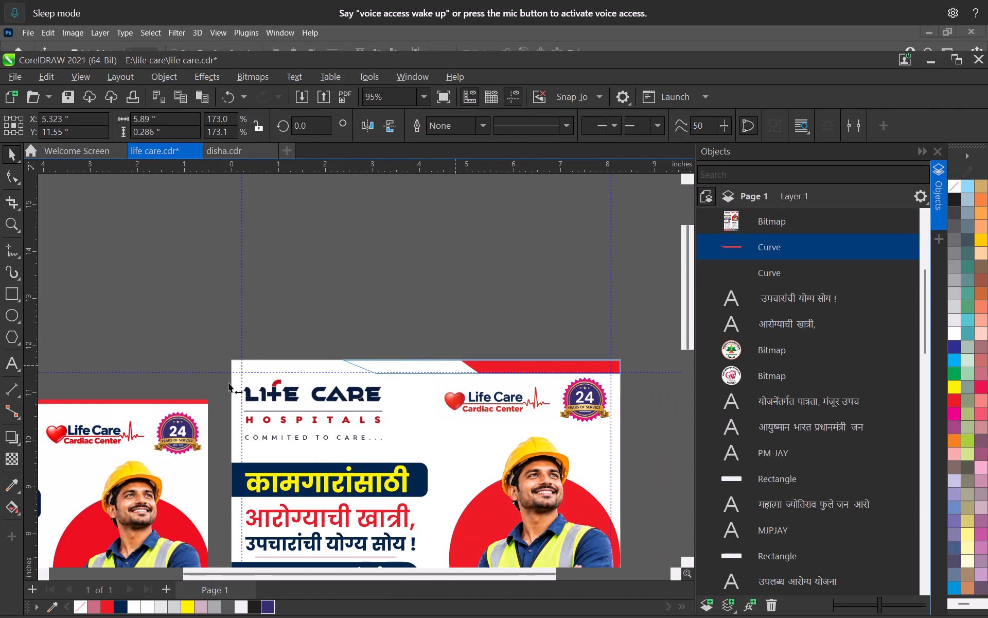
drag(228, 383, 227, 367)
Reshape the red bar's slanted end by moving its lower-left node to the page's left edge, then deselect it.
scroll(233, 368, up, 3)
double_click(297, 367)
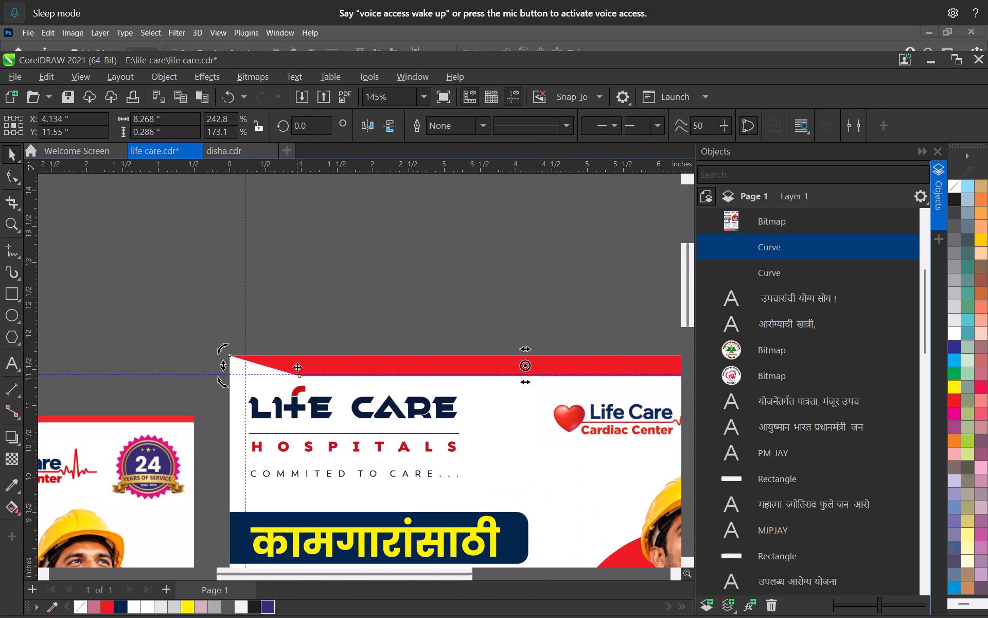
drag(297, 375, 232, 372)
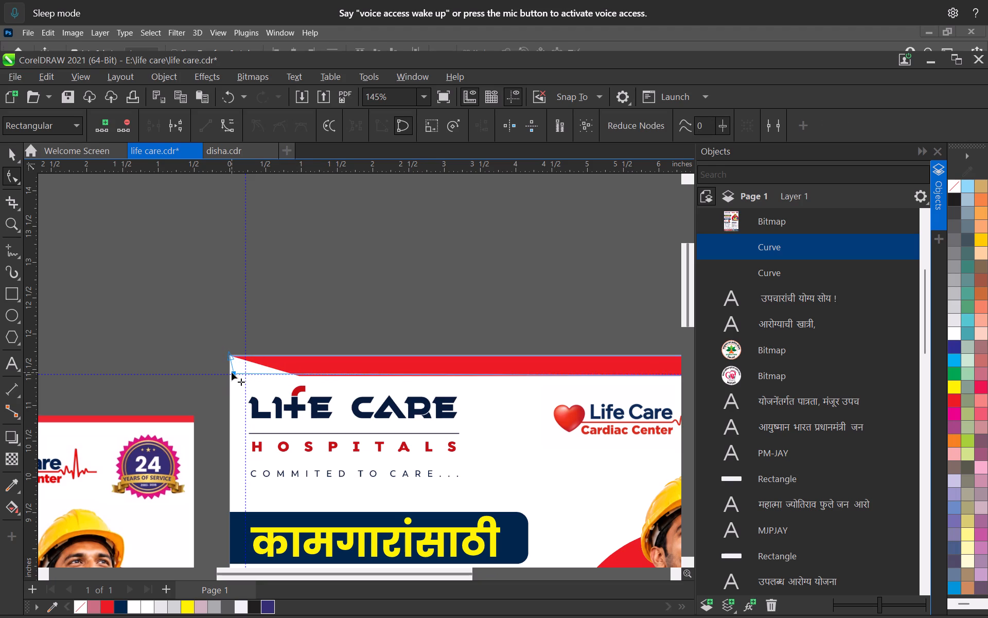
drag(232, 372, 232, 377)
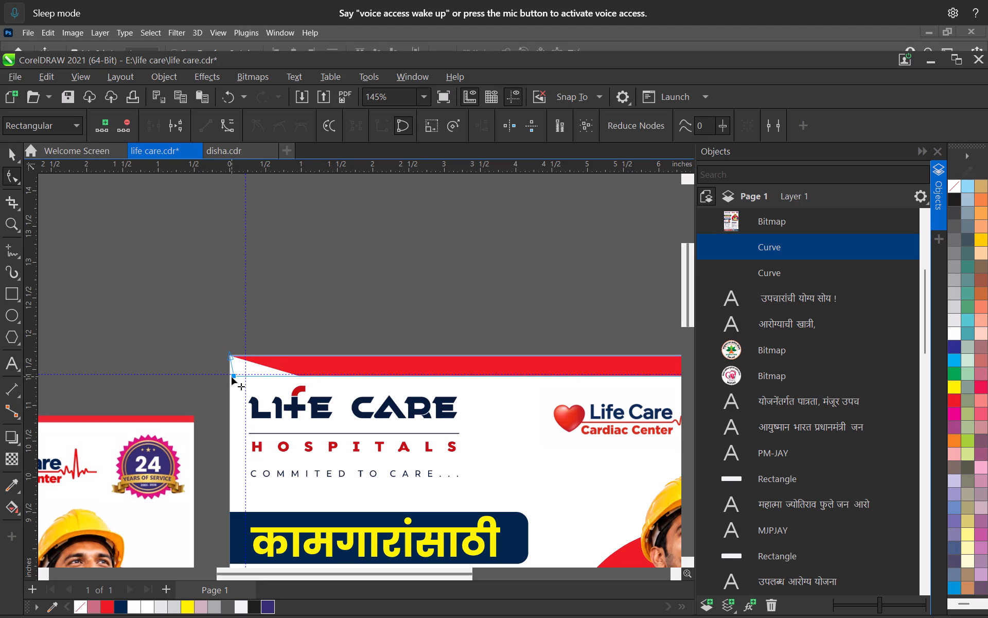
drag(232, 377, 227, 377)
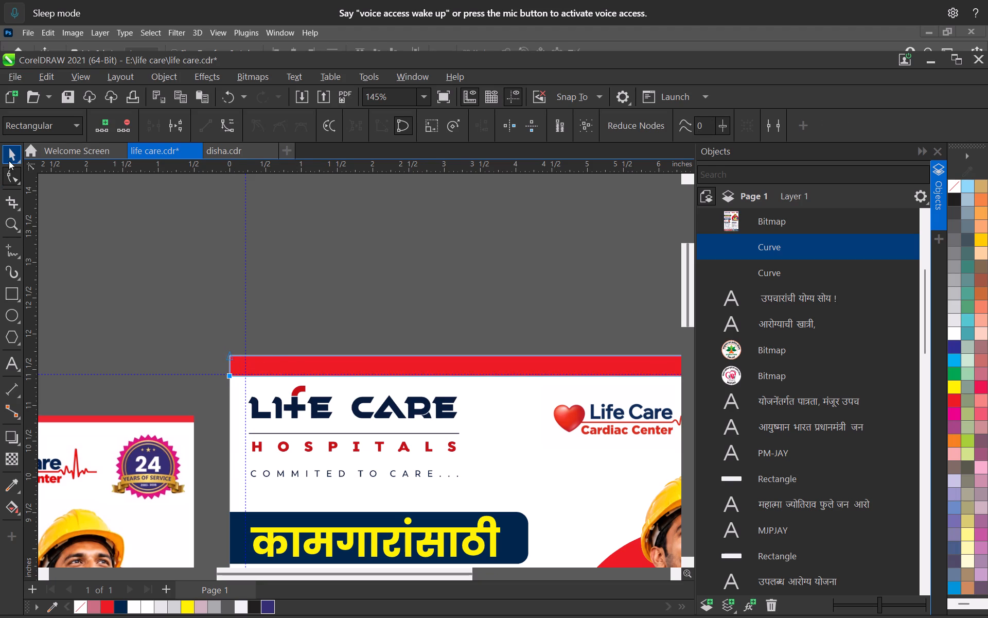
click(9, 161)
drag(522, 380, 515, 369)
scroll(516, 369, down, 11)
click(458, 280)
Delete the reference flyer image standing to the left of the page.
click(324, 433)
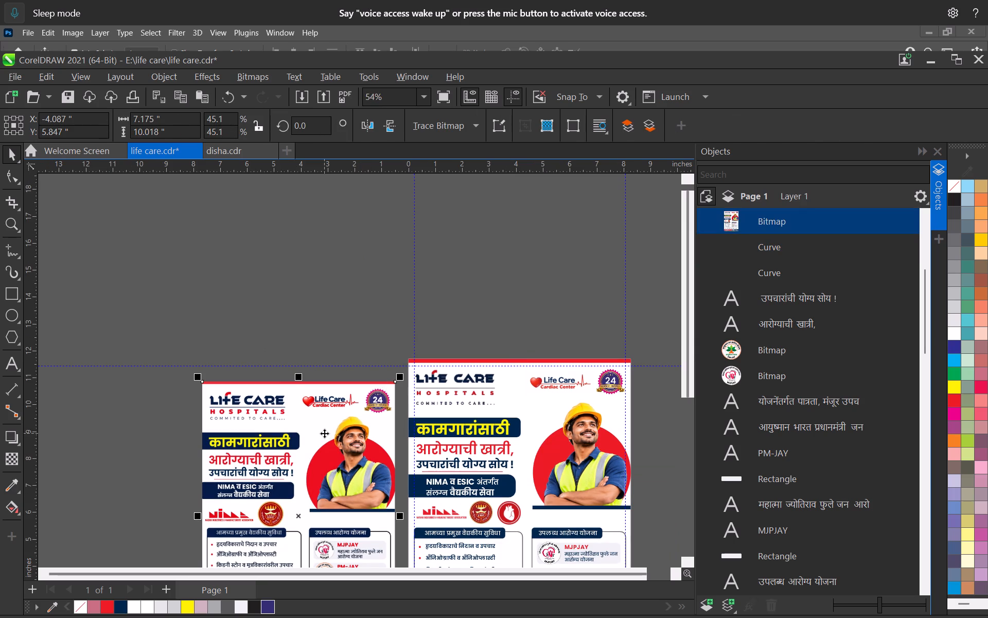
key(Delete)
Save the life care flyer with the plain red top bar.
scroll(362, 440, down, 9)
middle_drag(478, 457, 346, 331)
scroll(348, 357, down, 4)
scroll(354, 386, up, 6)
key(ctrl+s)
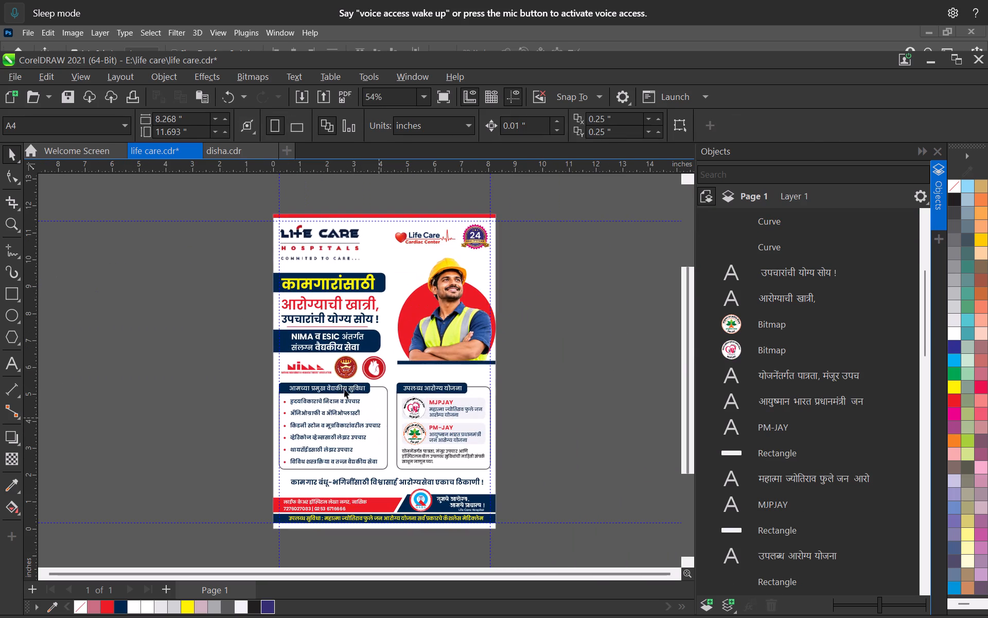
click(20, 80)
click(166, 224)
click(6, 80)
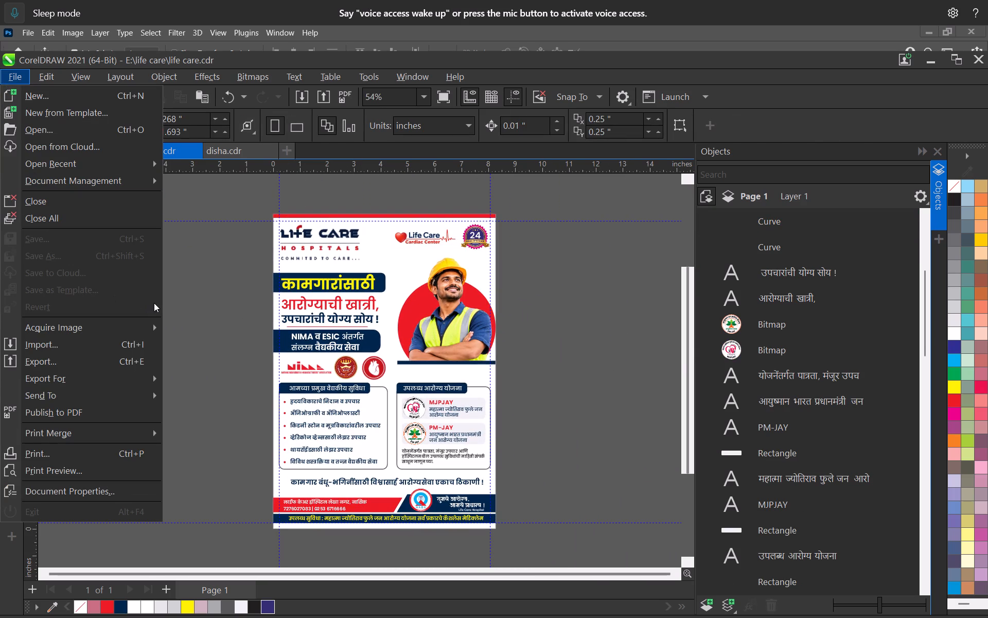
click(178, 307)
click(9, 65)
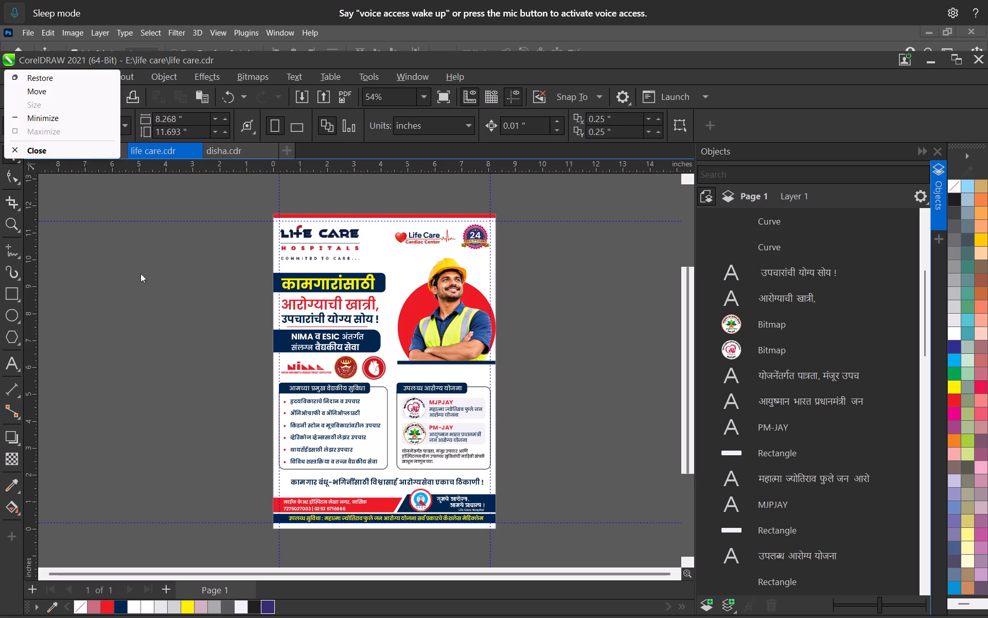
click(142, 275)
Save the flyer in PDF format as life care in the E: life care folder, deleting and replacing the old PDF.
click(15, 75)
click(56, 260)
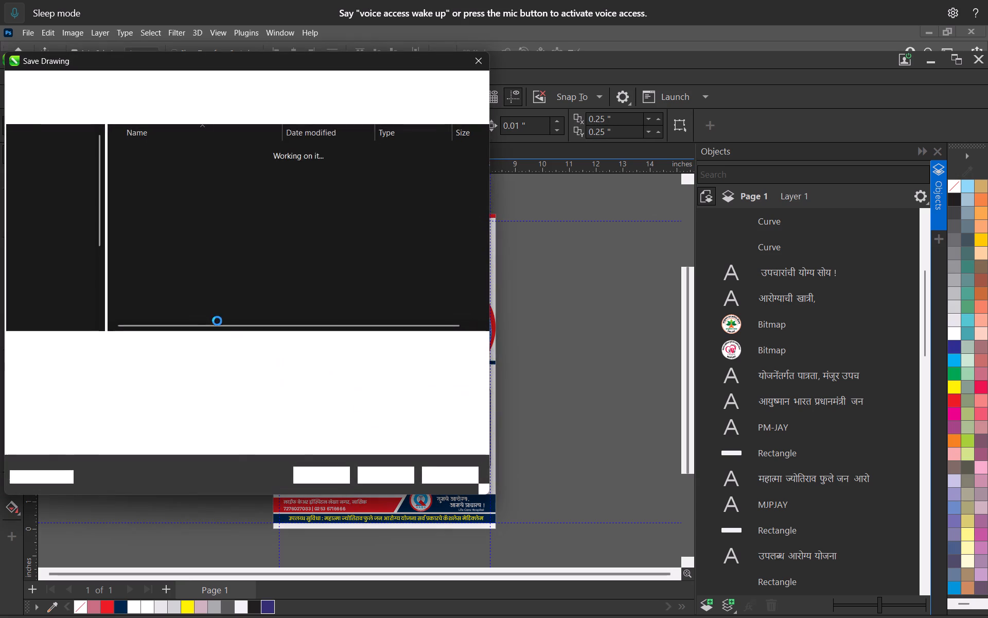
click(172, 168)
click(178, 363)
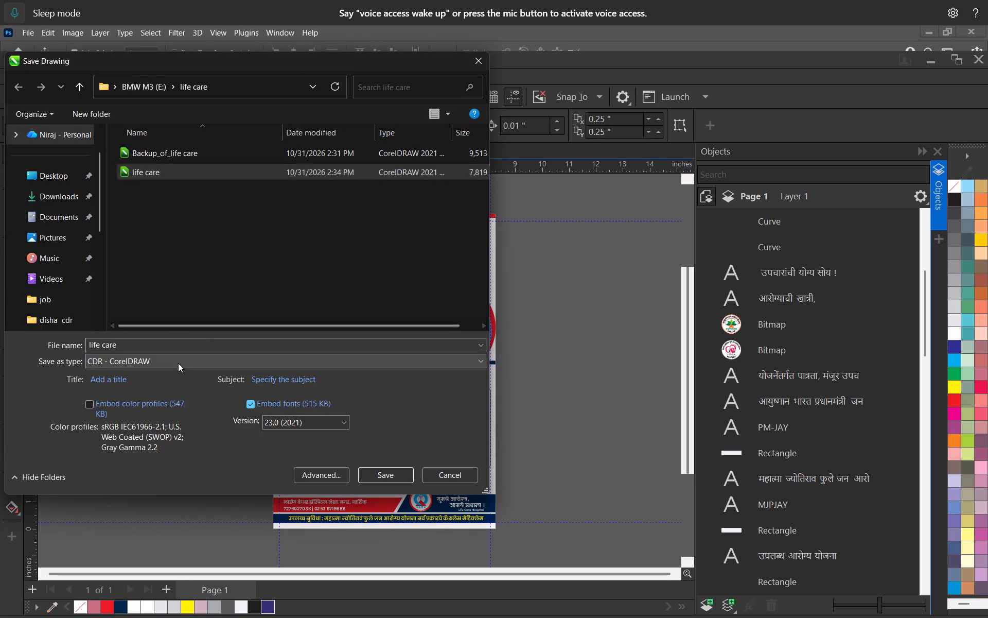
click(144, 73)
click(190, 174)
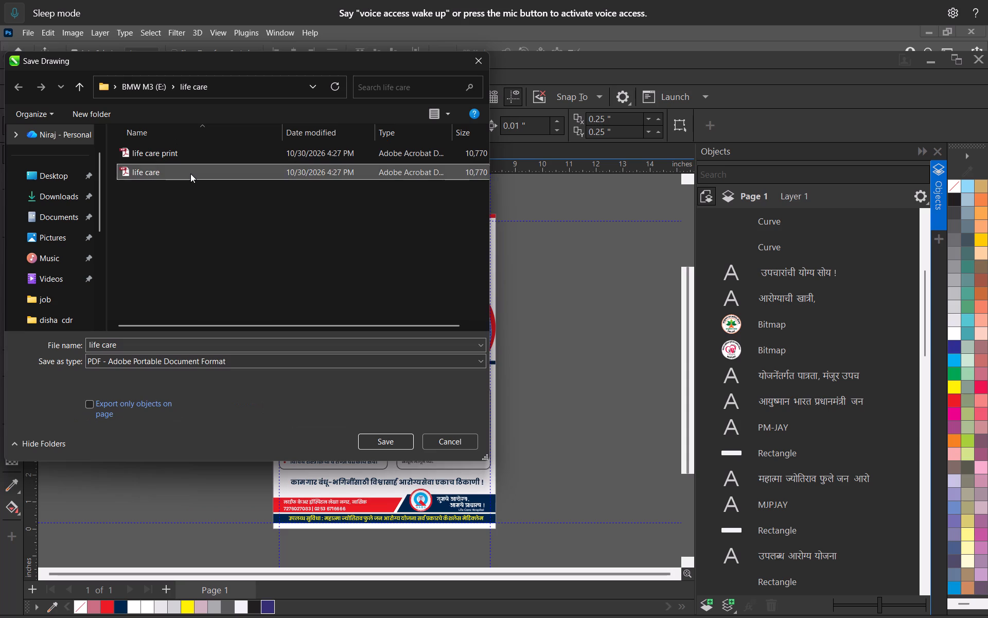
key(Delete)
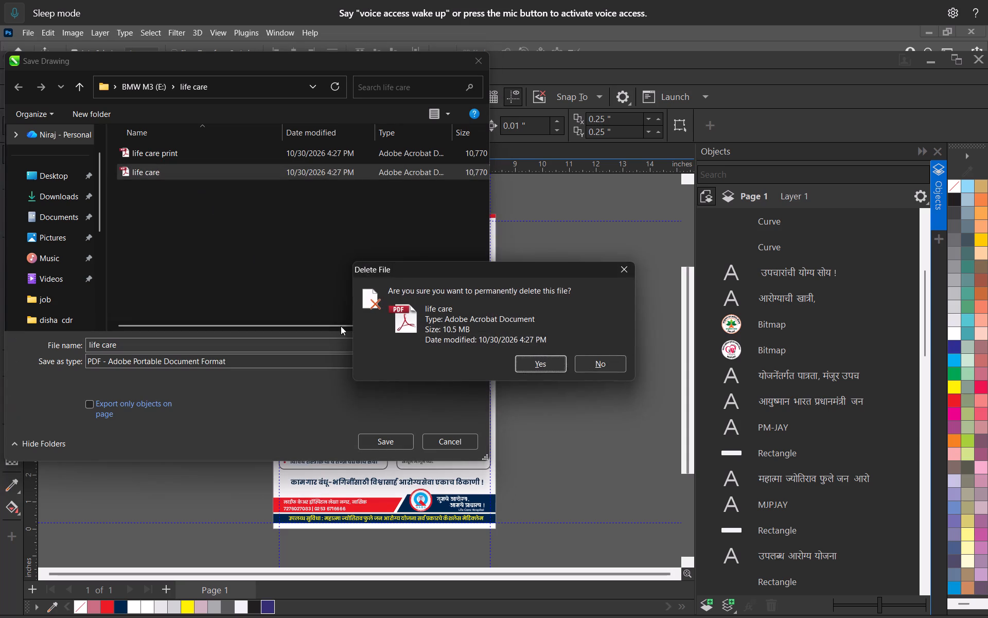
click(517, 363)
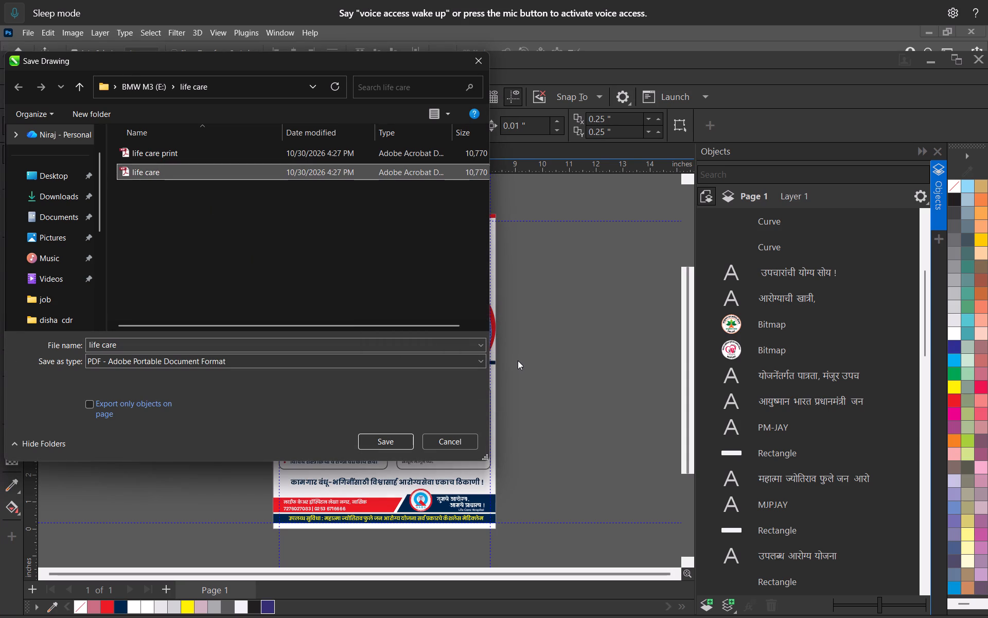
click(376, 437)
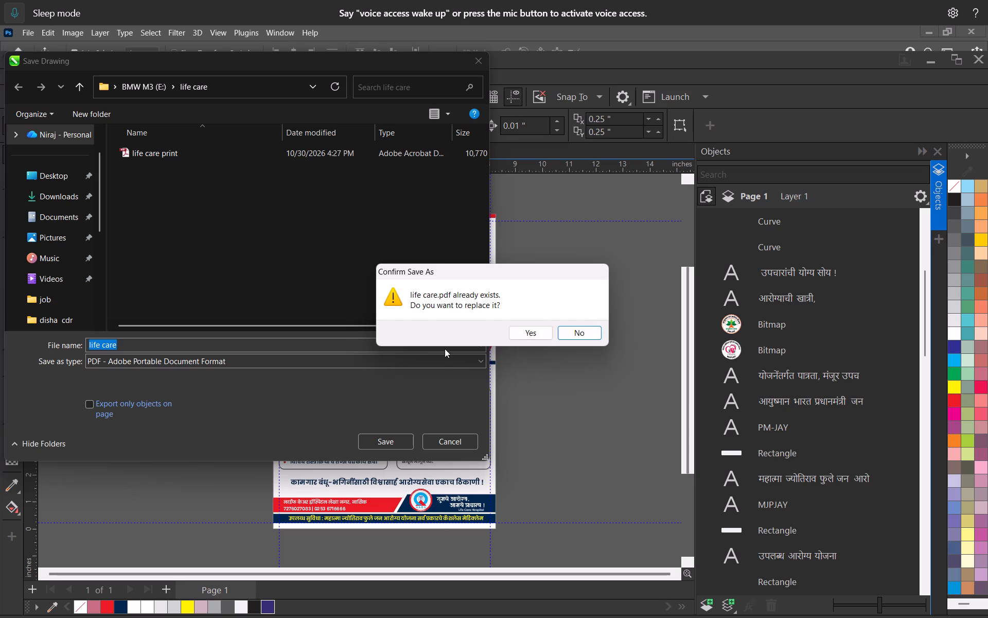
click(530, 334)
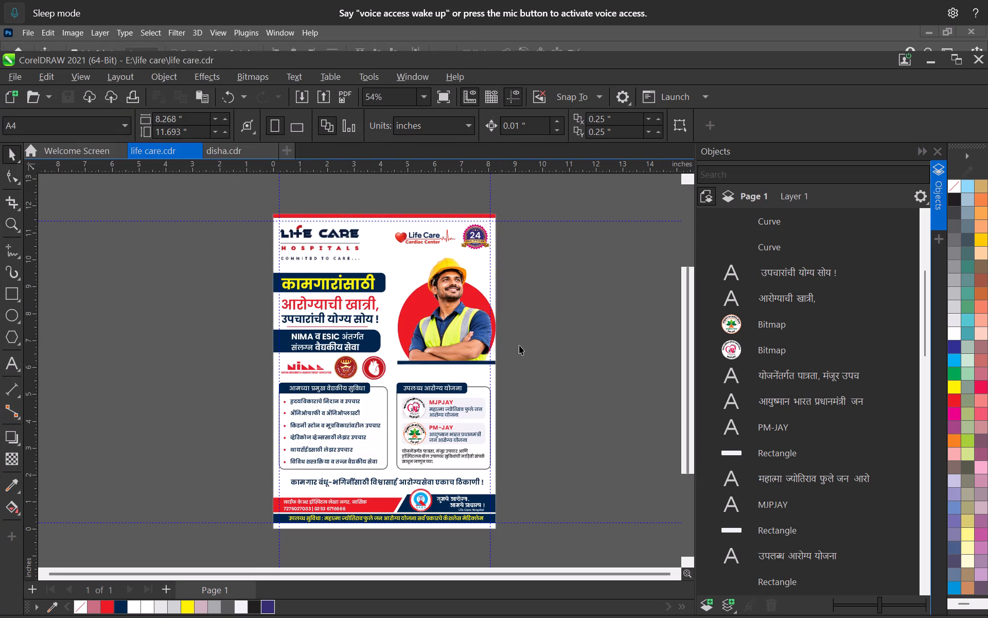
click(638, 518)
key(ctrl+s)
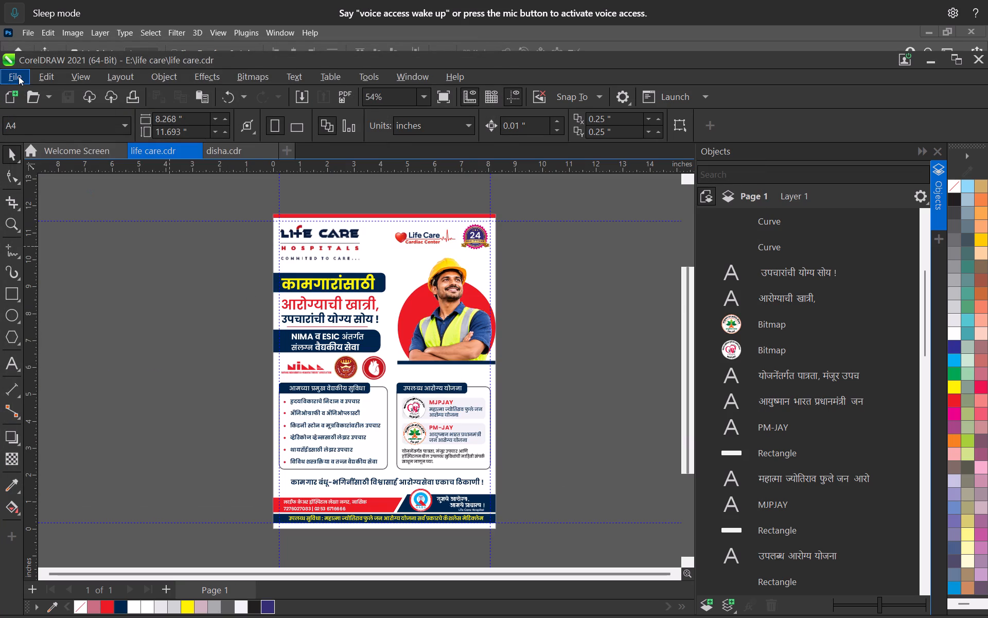
Publish the flyer to PDF as life care print in the same folder, deleting and replacing the old print PDF.
click(19, 76)
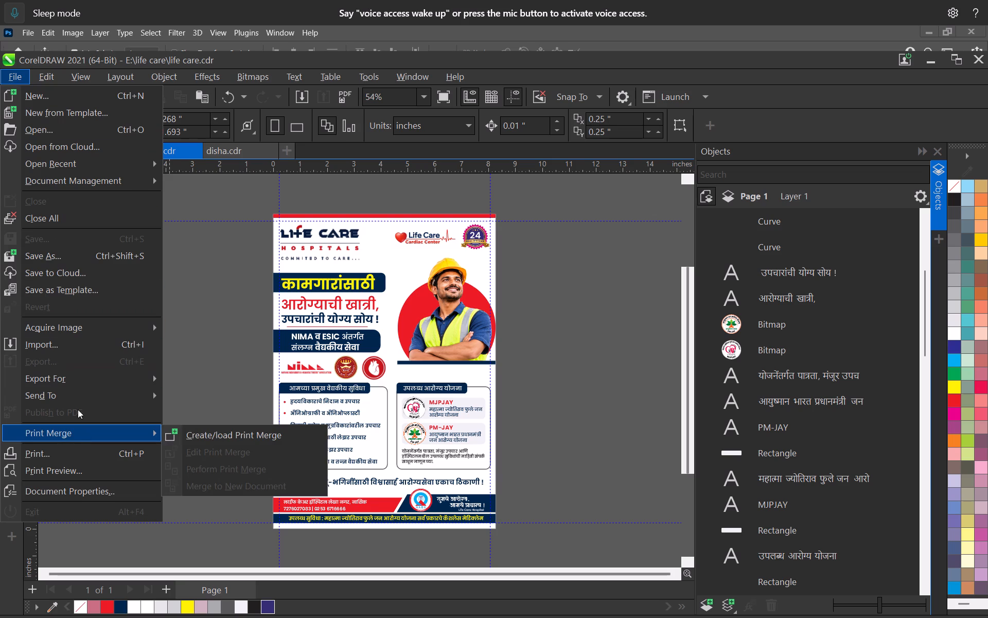
click(184, 356)
click(10, 74)
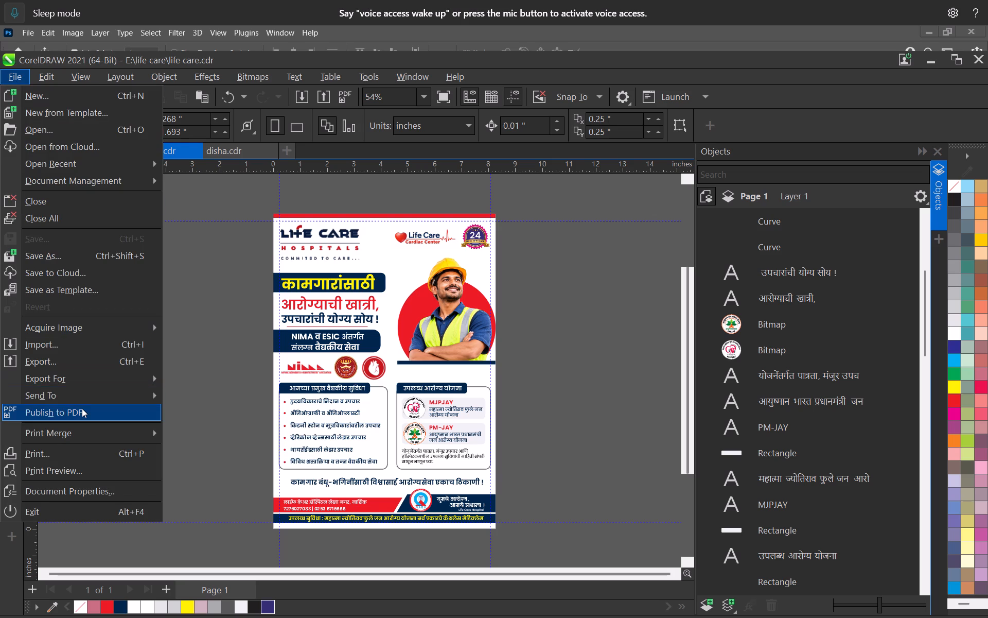
click(82, 408)
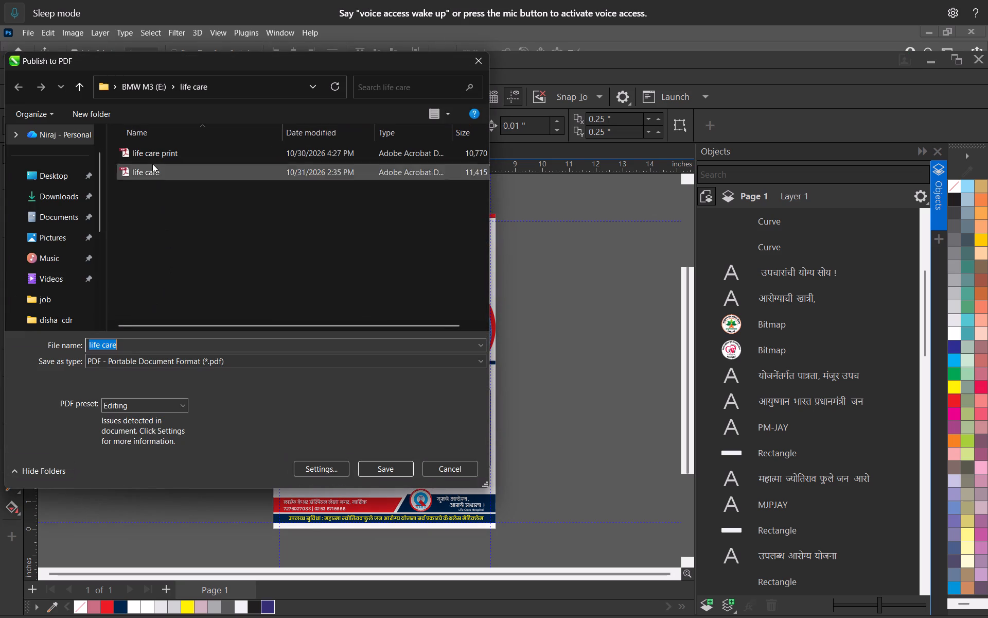
click(149, 158)
key(Delete)
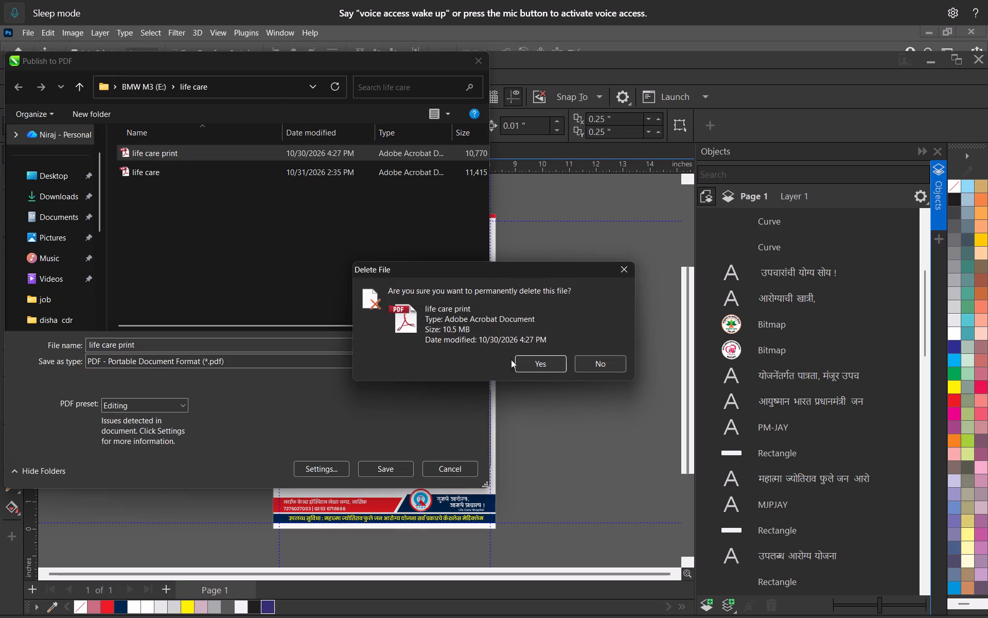
click(548, 361)
click(384, 471)
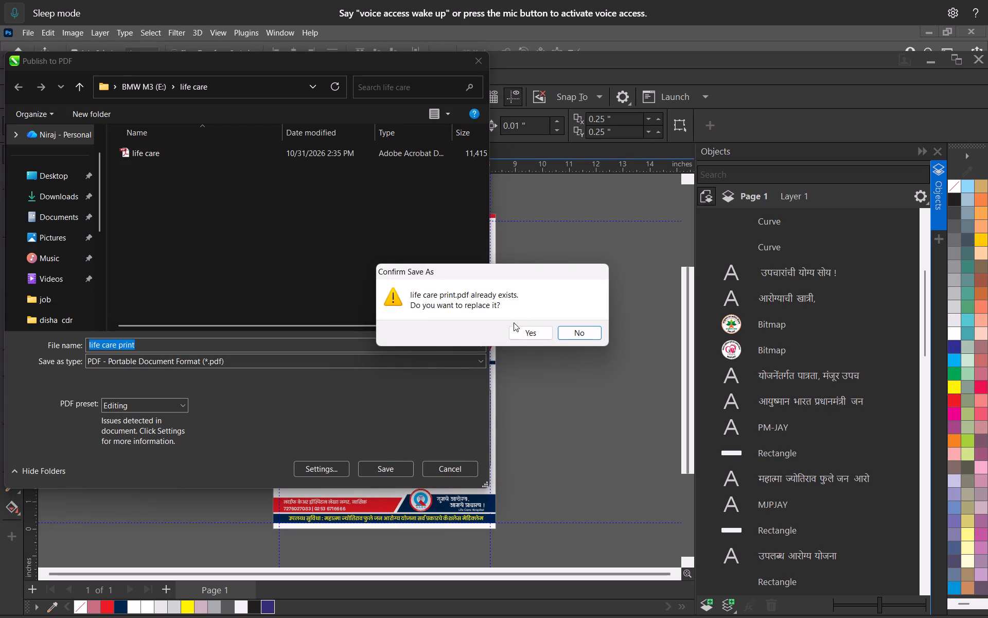
click(517, 334)
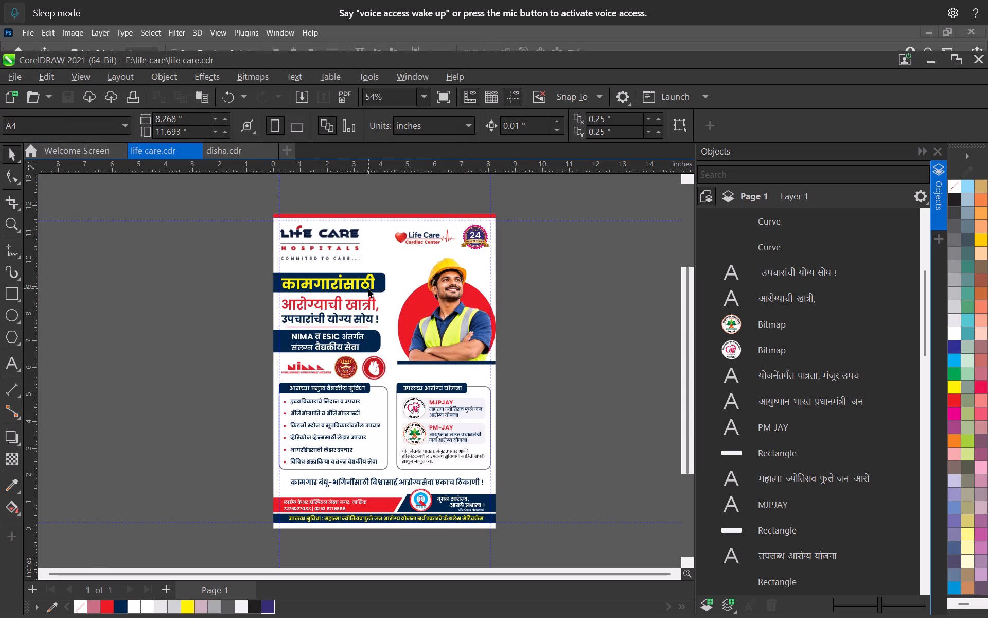
Save the life care flyer document once more.
scroll(368, 289, down, 5)
scroll(368, 289, up, 6)
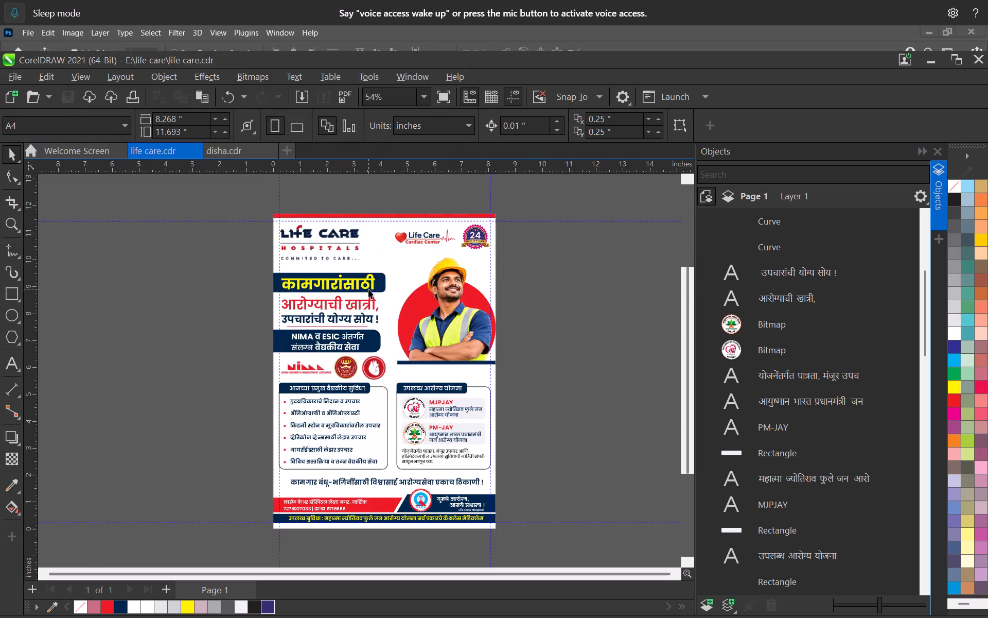
scroll(370, 300, down, 3)
ctrl+scroll(370, 301, up, 4)
key(ctrl+s)
scroll(368, 321, up, 1)
scroll(369, 323, down, 10)
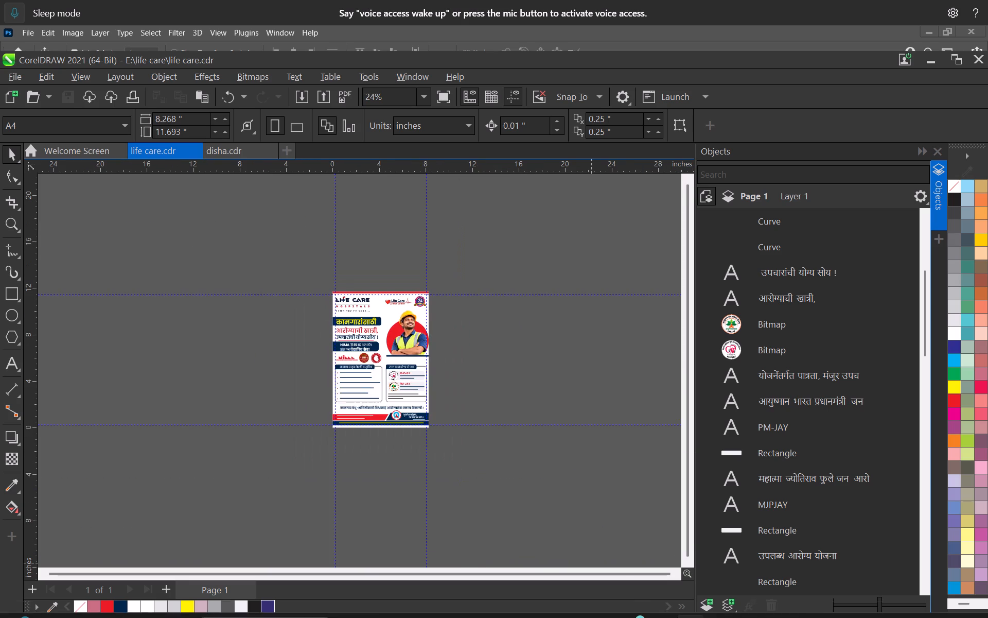